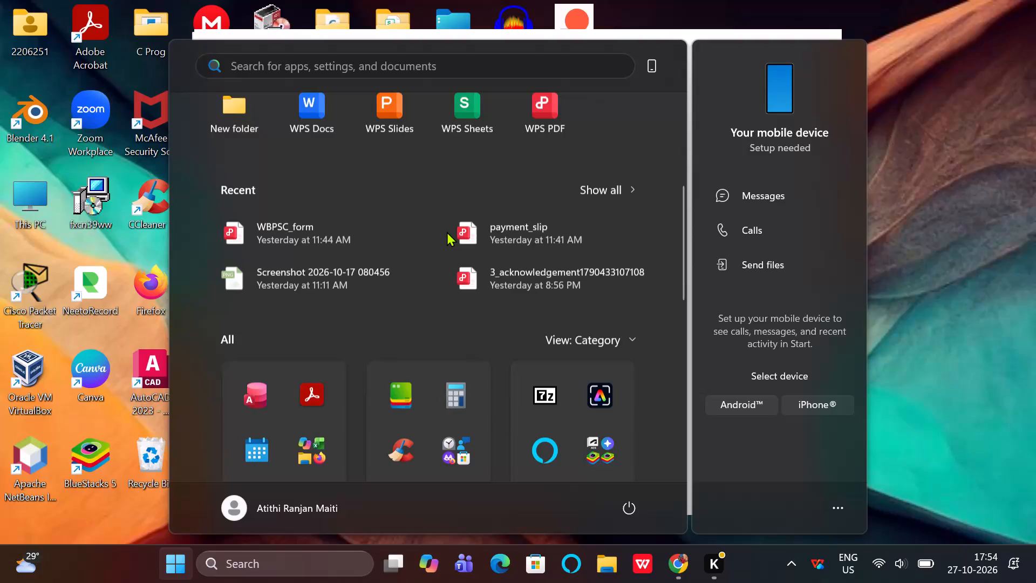
# Find and launch Canva from the Creativity category of installed apps.
pyautogui.scroll(-2, 447, 232)
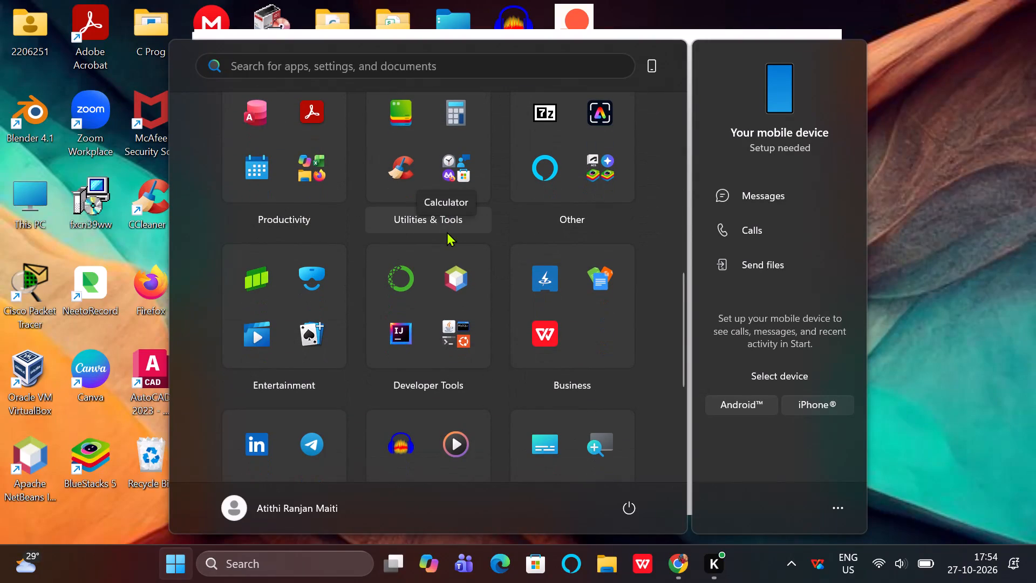
pyautogui.scroll(-2, 447, 232)
pyautogui.scroll(2, 447, 232)
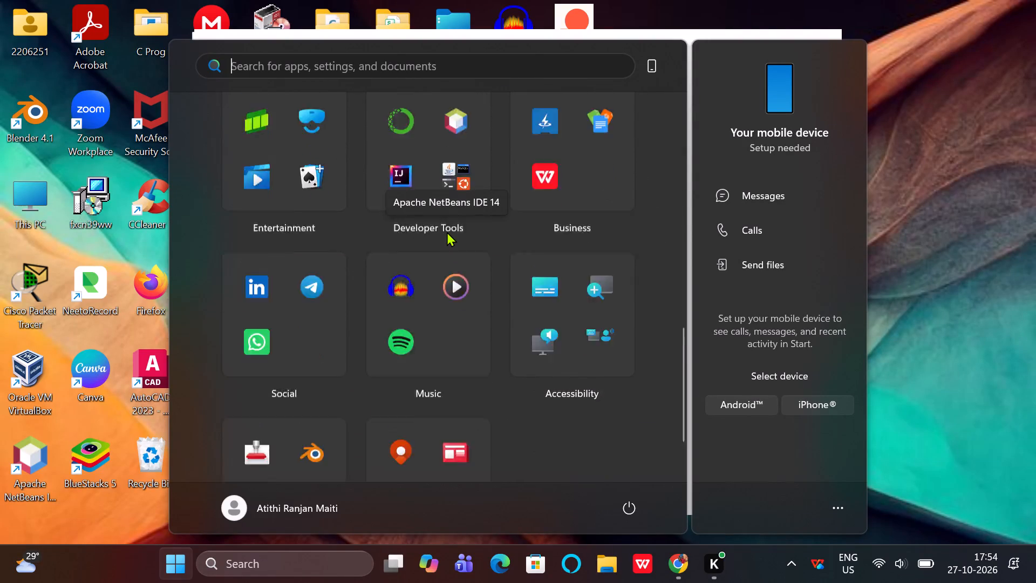
pyautogui.scroll(1, 447, 232)
pyautogui.scroll(-4, 447, 232)
pyautogui.click(324, 396)
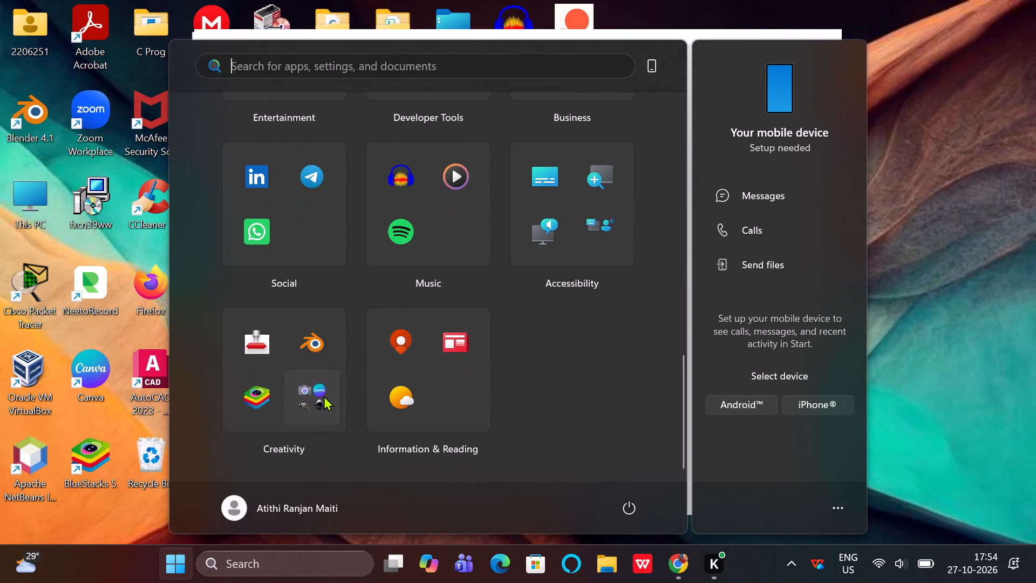
pyautogui.click(324, 315)
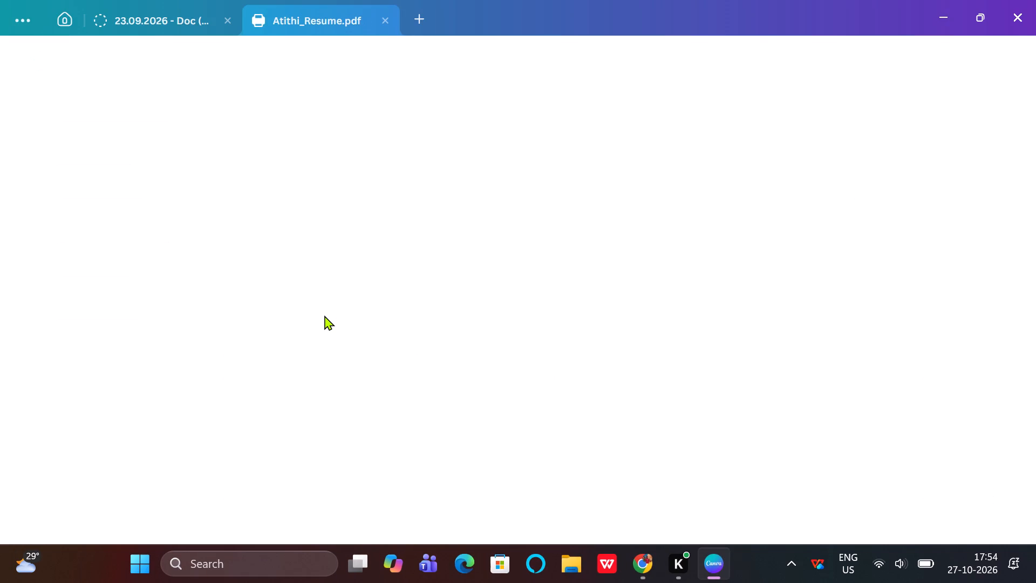
# Close the resume PDF and 23.09.2026 design tabs and dismiss the Canva Business trial offer.
pyautogui.click(387, 21)
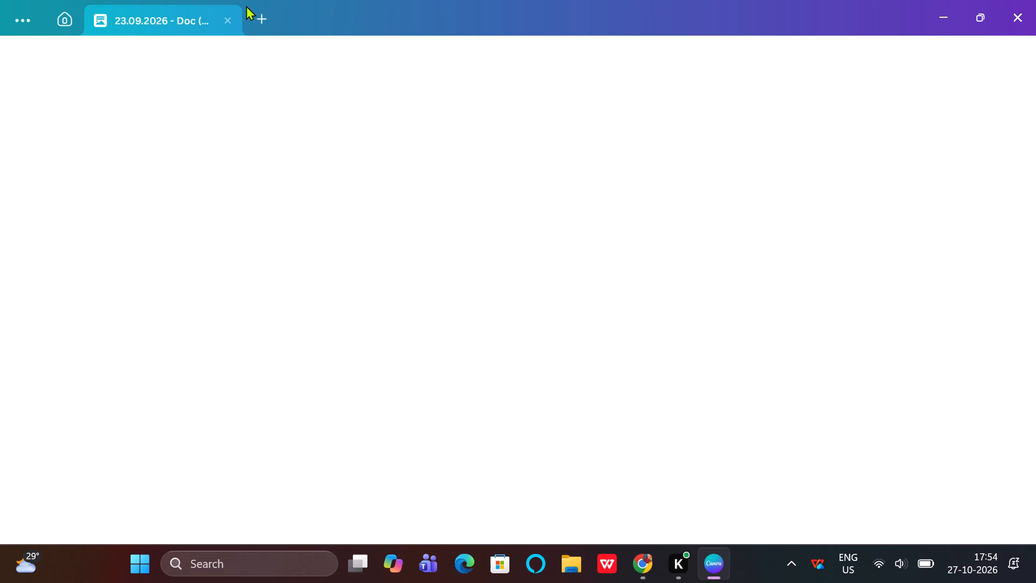
pyautogui.click(221, 19)
pyautogui.click(224, 21)
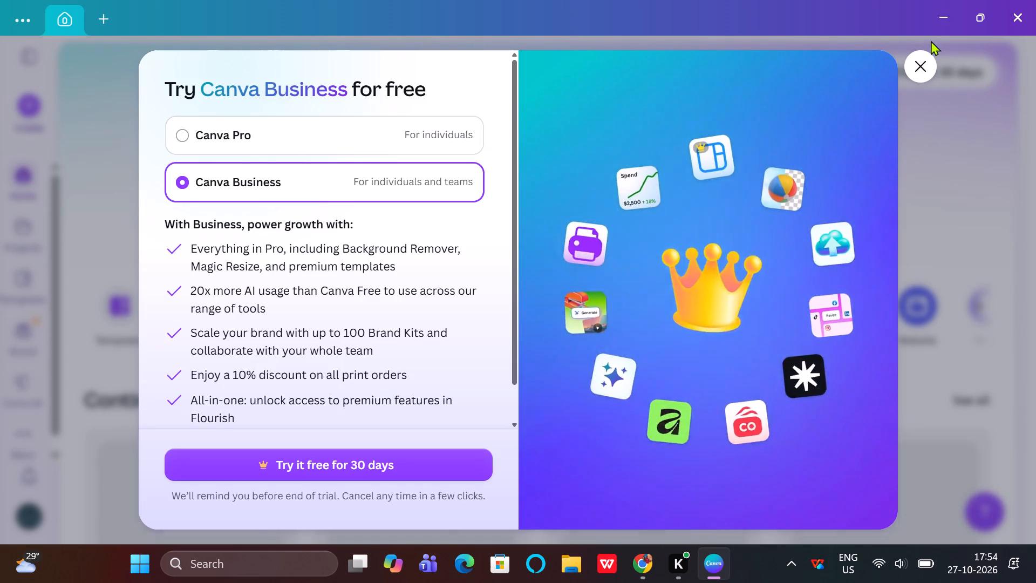
pyautogui.click(926, 69)
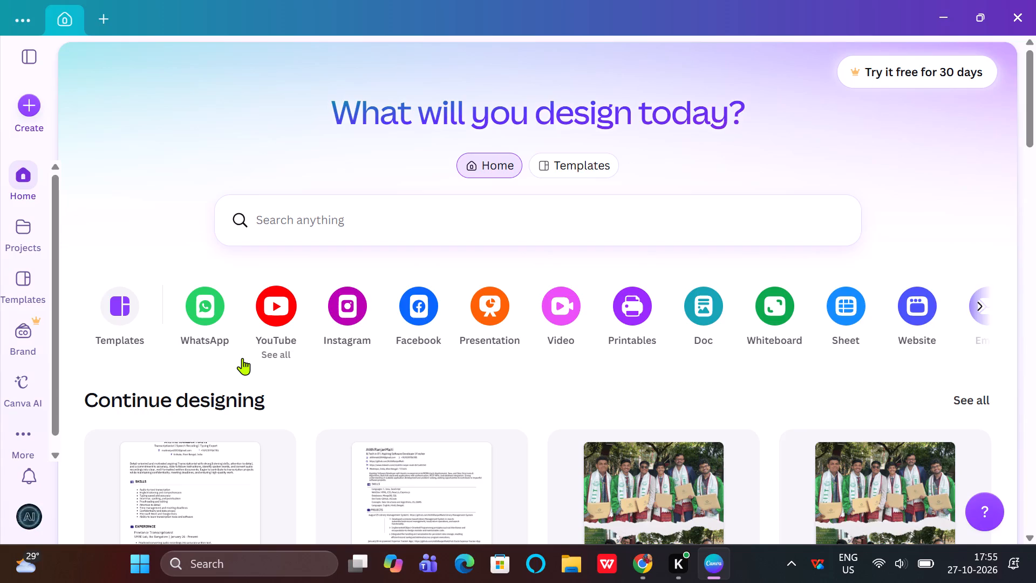
pyautogui.scroll(-1, 242, 358)
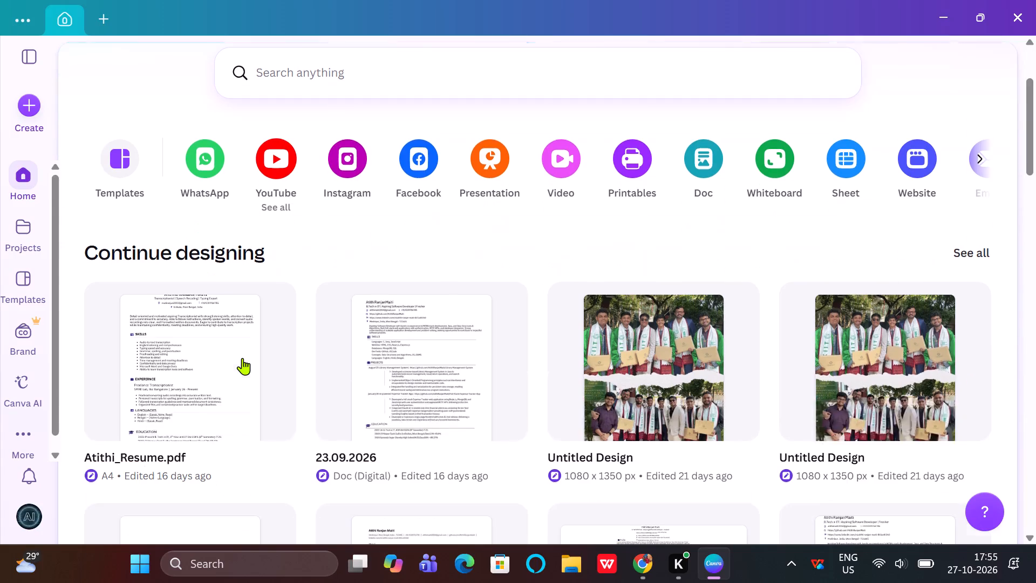
pyautogui.scroll(-2, 242, 358)
pyautogui.scroll(5, 242, 358)
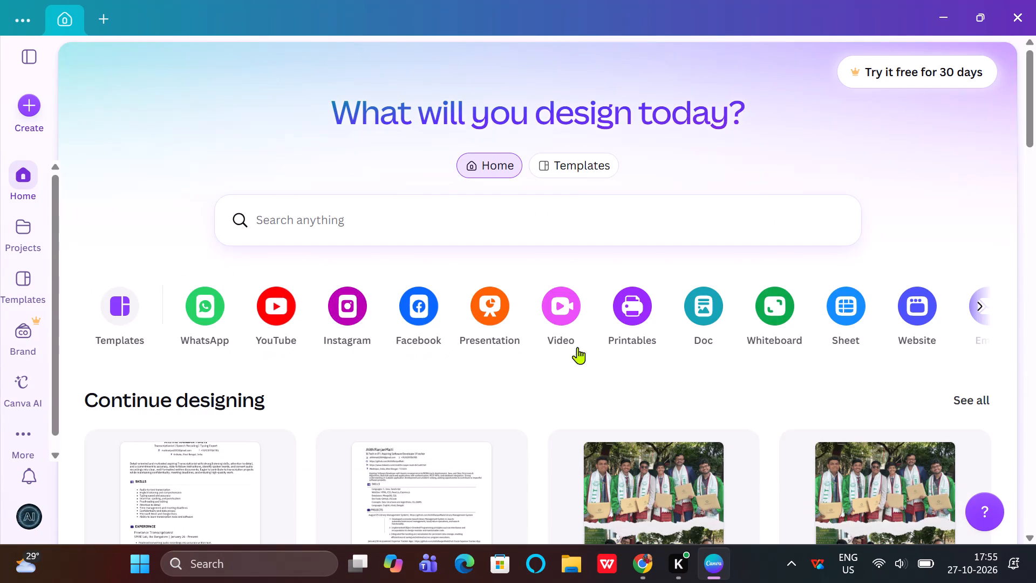
pyautogui.click(972, 307)
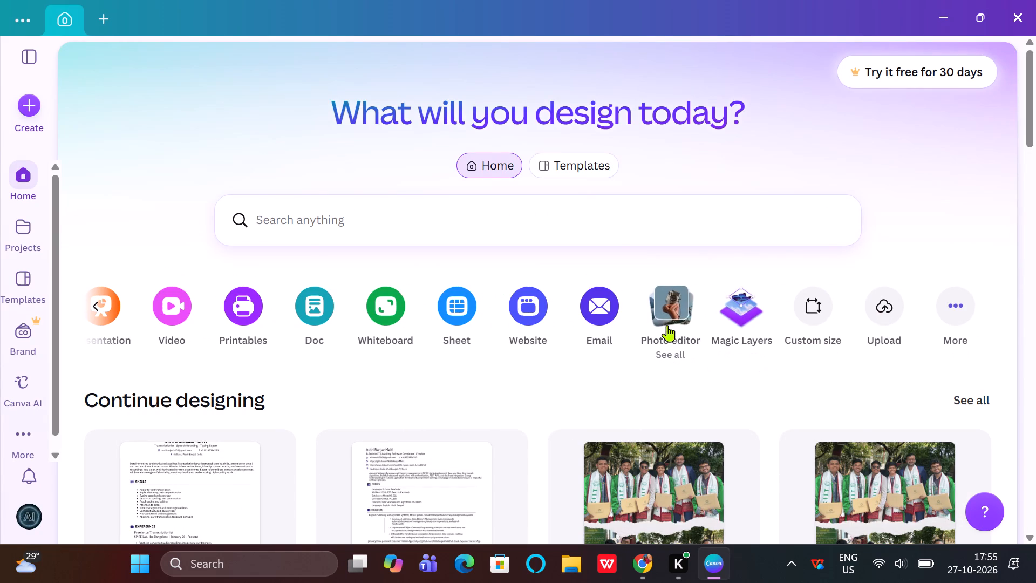
pyautogui.click(667, 325)
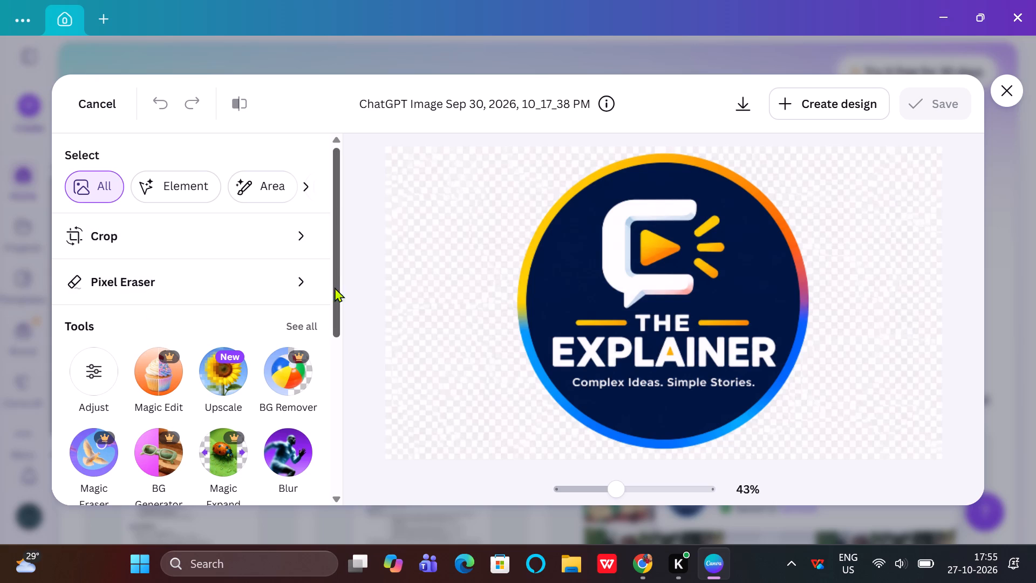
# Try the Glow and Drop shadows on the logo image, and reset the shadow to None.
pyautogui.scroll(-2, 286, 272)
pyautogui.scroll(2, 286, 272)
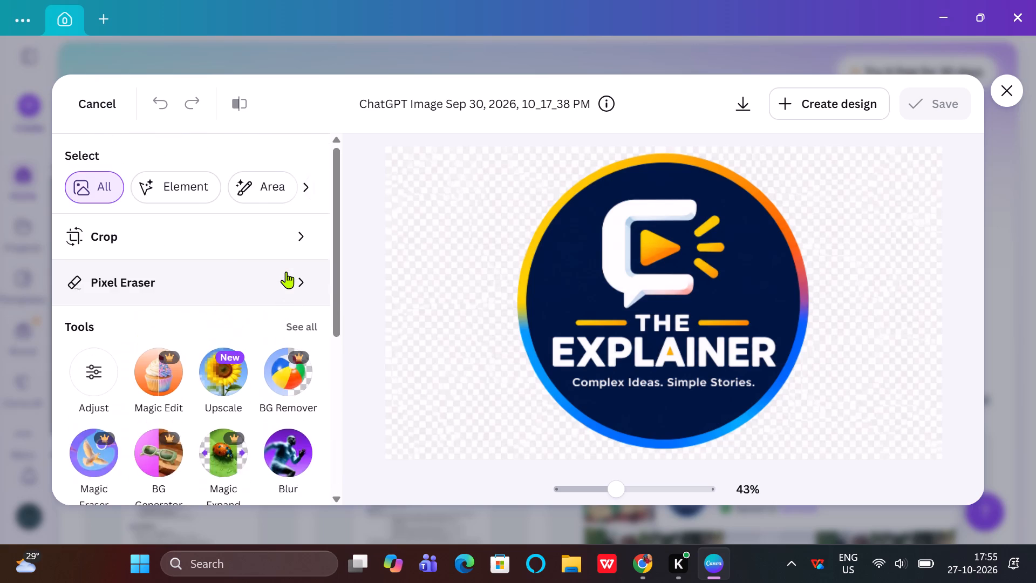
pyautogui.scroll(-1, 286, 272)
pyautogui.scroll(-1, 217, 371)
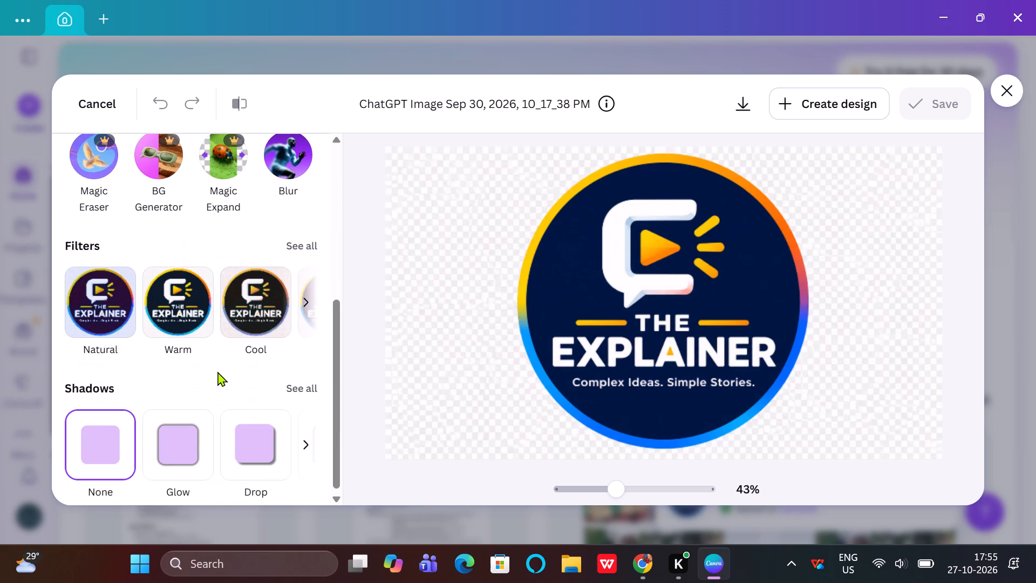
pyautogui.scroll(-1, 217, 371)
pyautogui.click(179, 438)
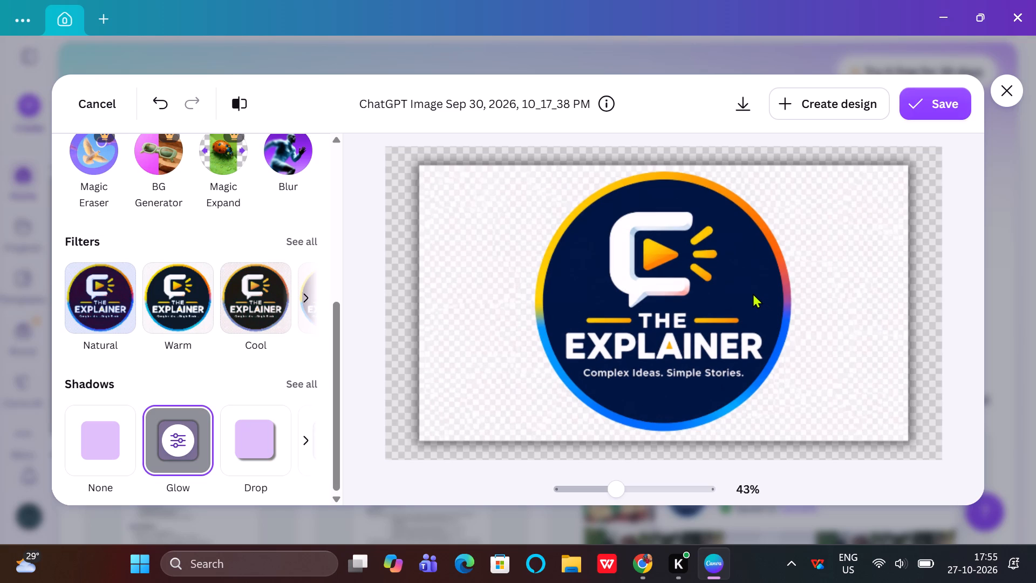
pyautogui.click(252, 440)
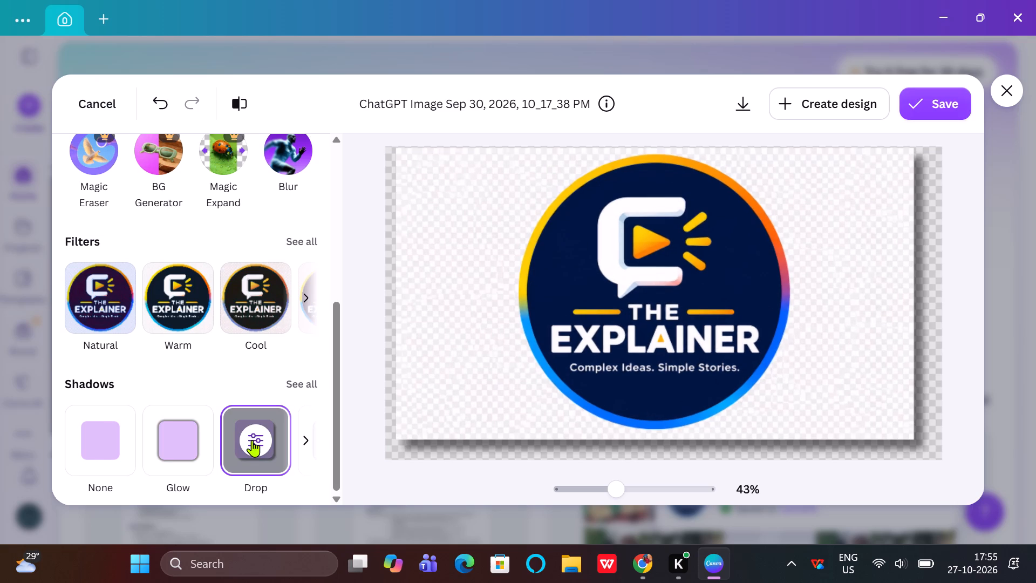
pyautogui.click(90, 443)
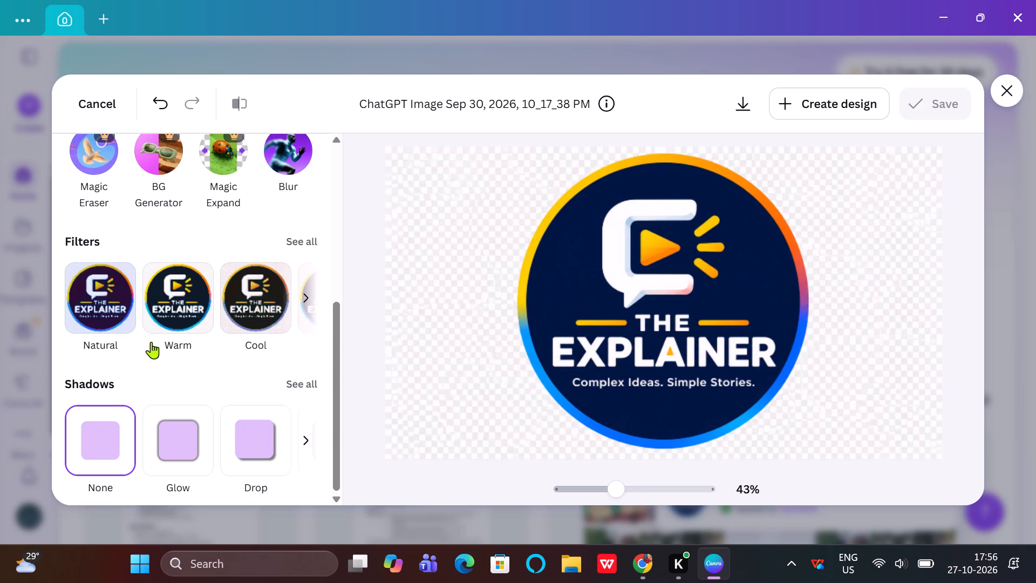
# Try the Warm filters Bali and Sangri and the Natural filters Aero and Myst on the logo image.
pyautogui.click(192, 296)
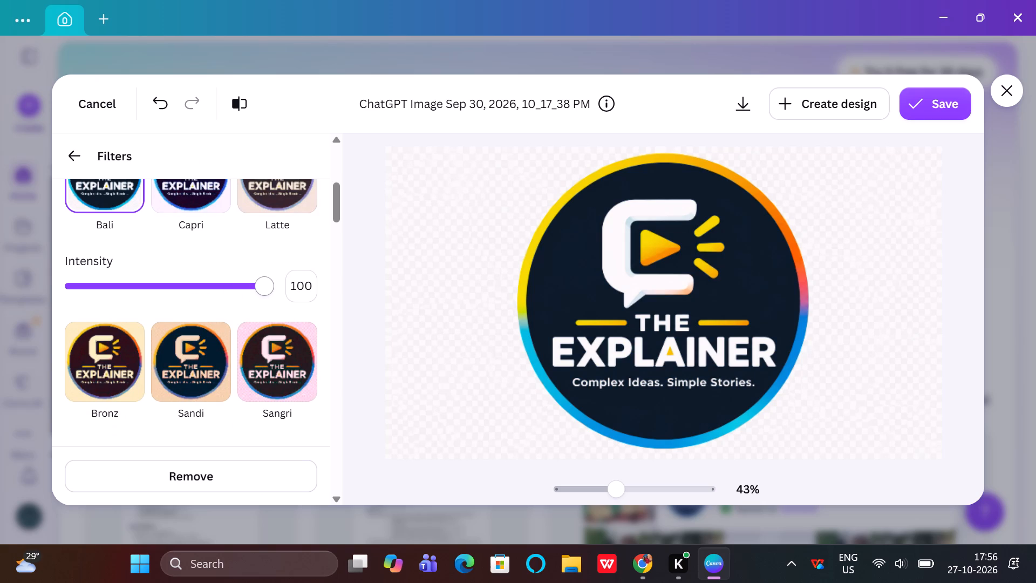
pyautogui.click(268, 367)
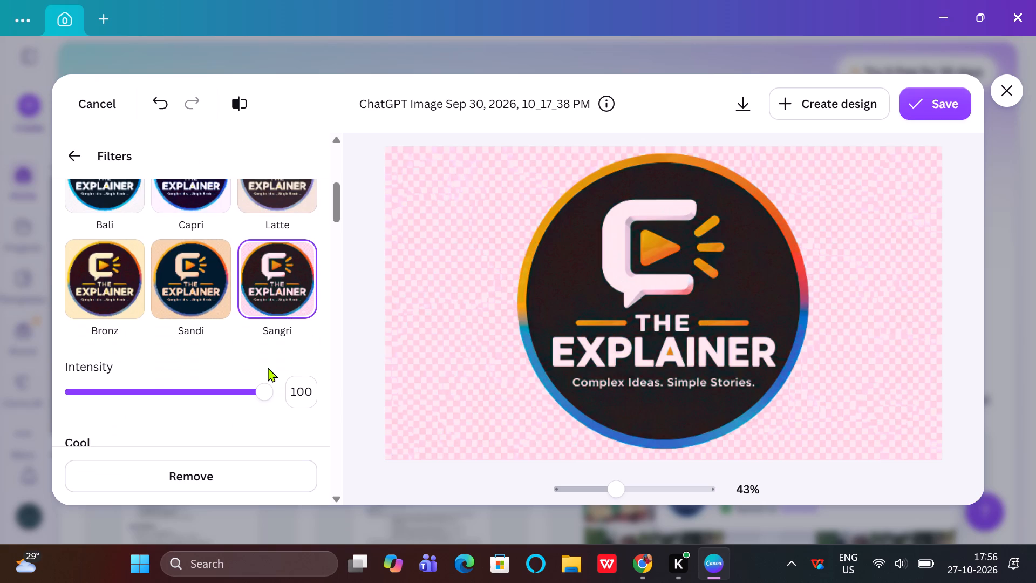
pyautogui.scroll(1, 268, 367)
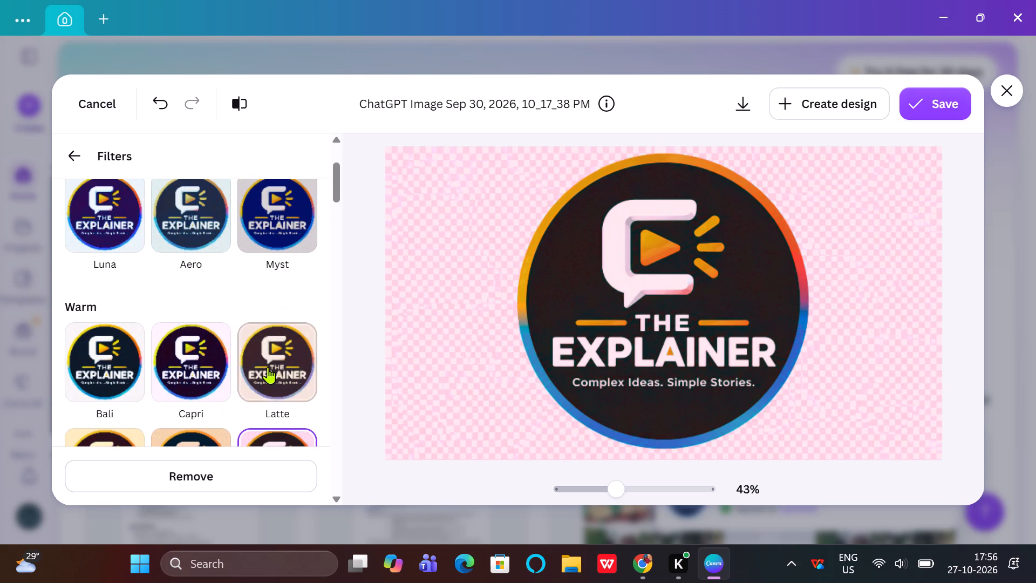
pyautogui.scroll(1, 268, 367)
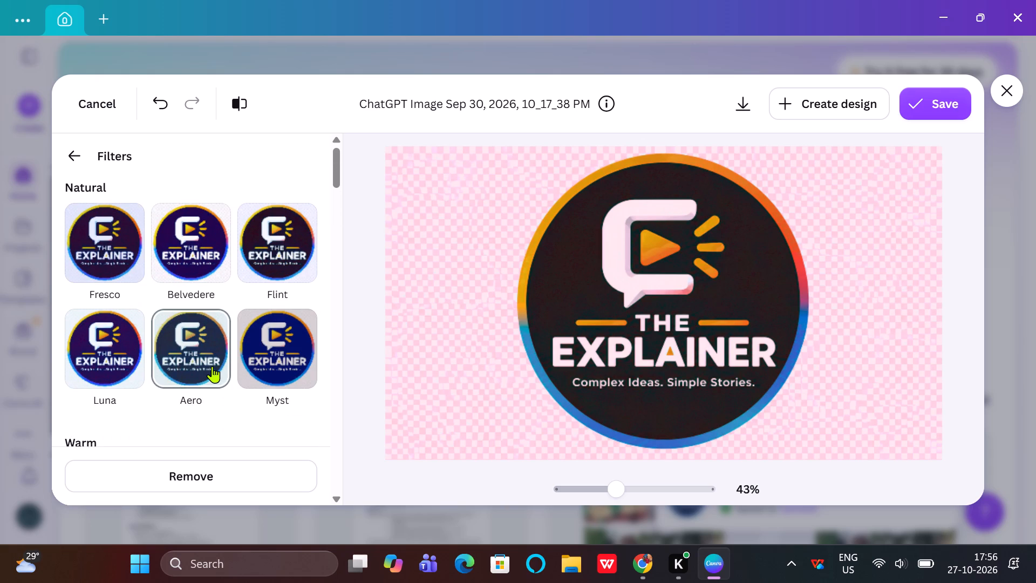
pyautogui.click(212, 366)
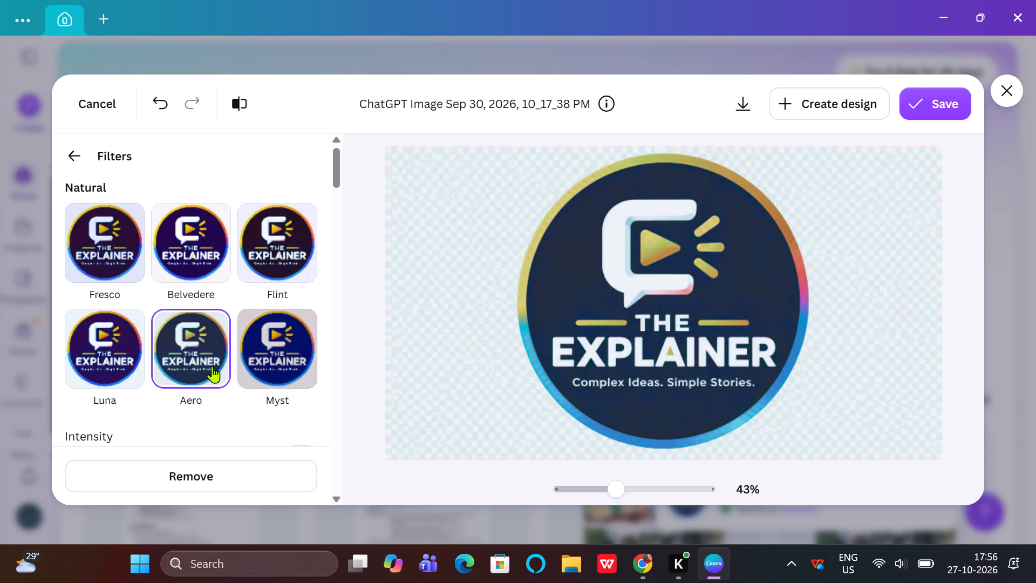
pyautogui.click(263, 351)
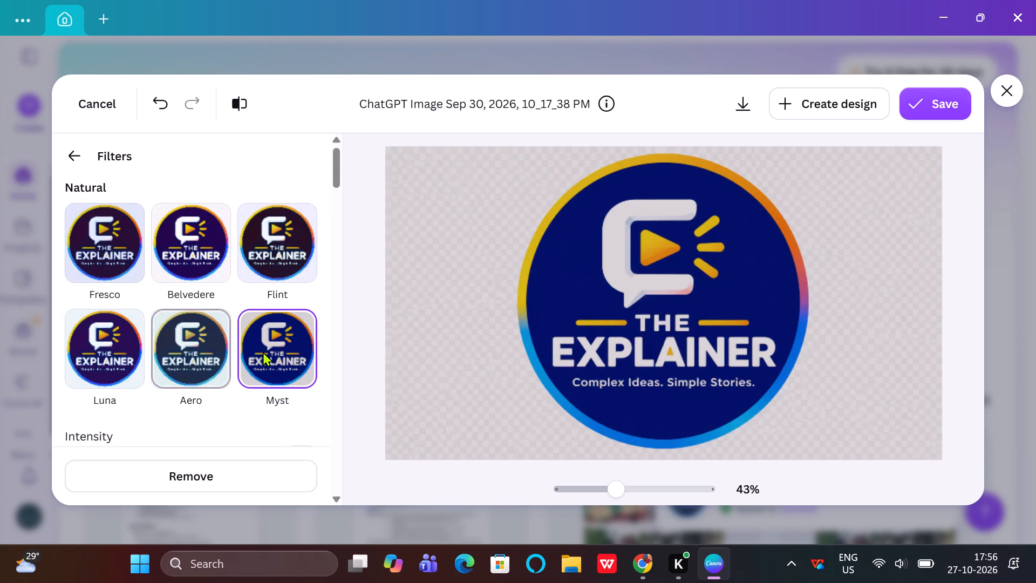
# Apply the second Colour Pop filter, with the blue circle on an orange checkered background, and leave the filter list.
pyautogui.scroll(3, 263, 351)
pyautogui.scroll(-1, 182, 330)
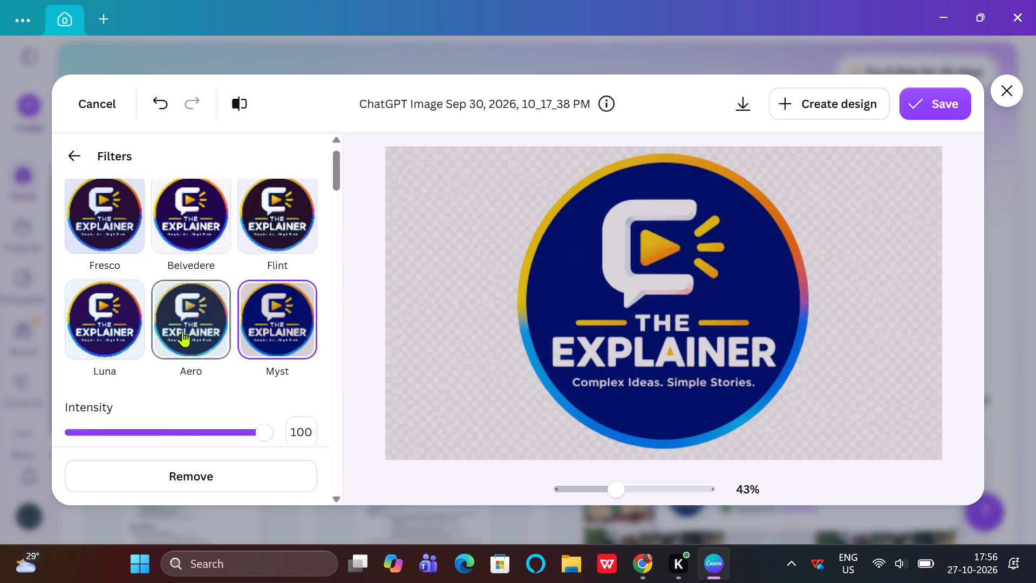
pyautogui.scroll(-1, 182, 330)
pyautogui.scroll(-4, 201, 279)
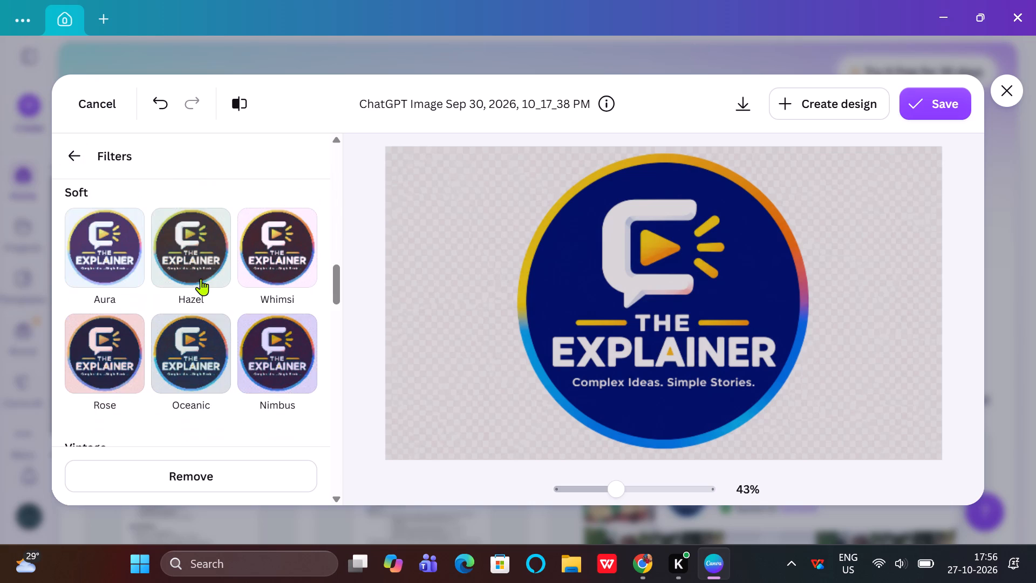
pyautogui.scroll(-1, 201, 279)
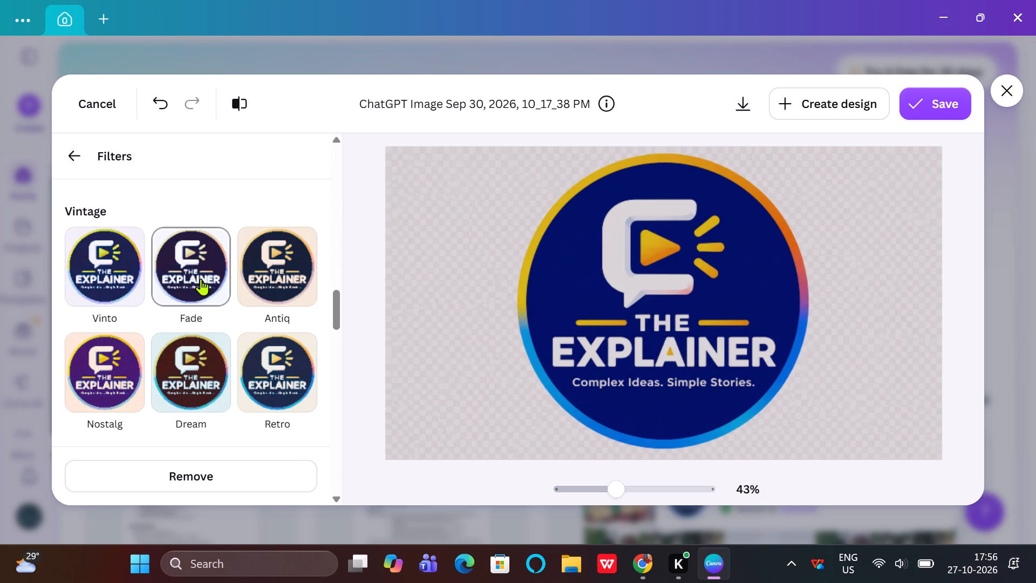
pyautogui.scroll(-1, 201, 279)
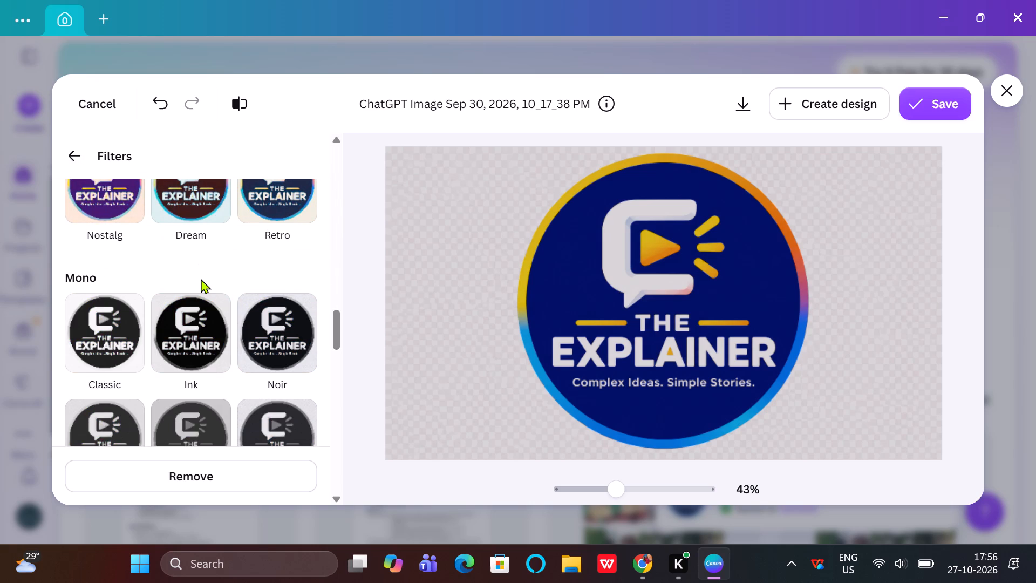
pyautogui.scroll(-1, 201, 279)
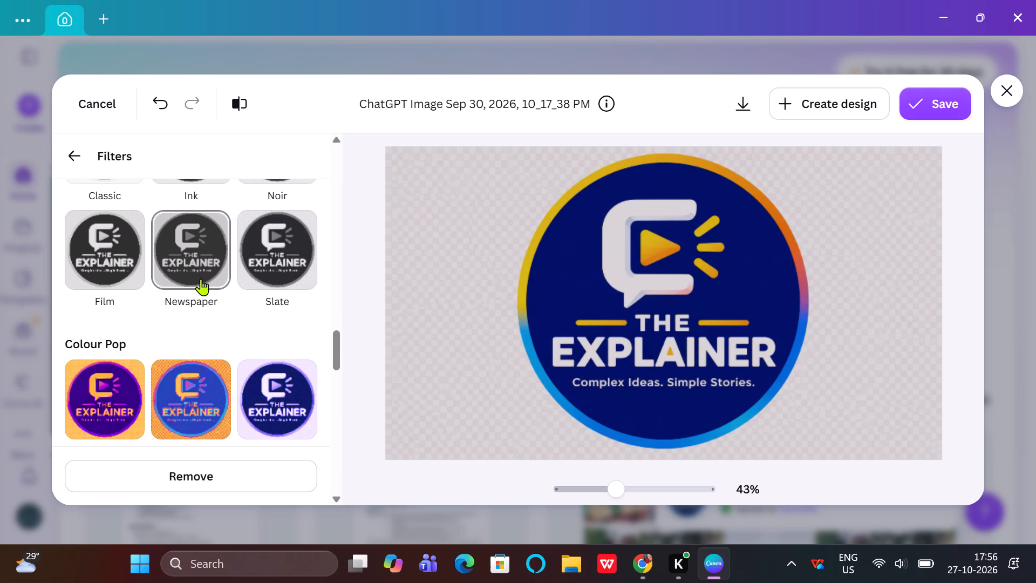
pyautogui.click(122, 394)
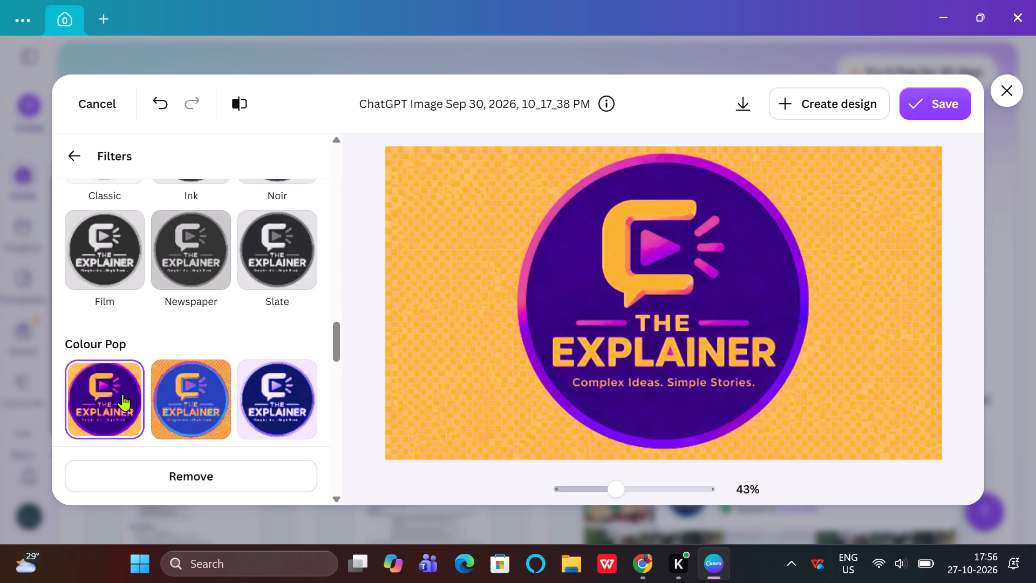
pyautogui.click(194, 397)
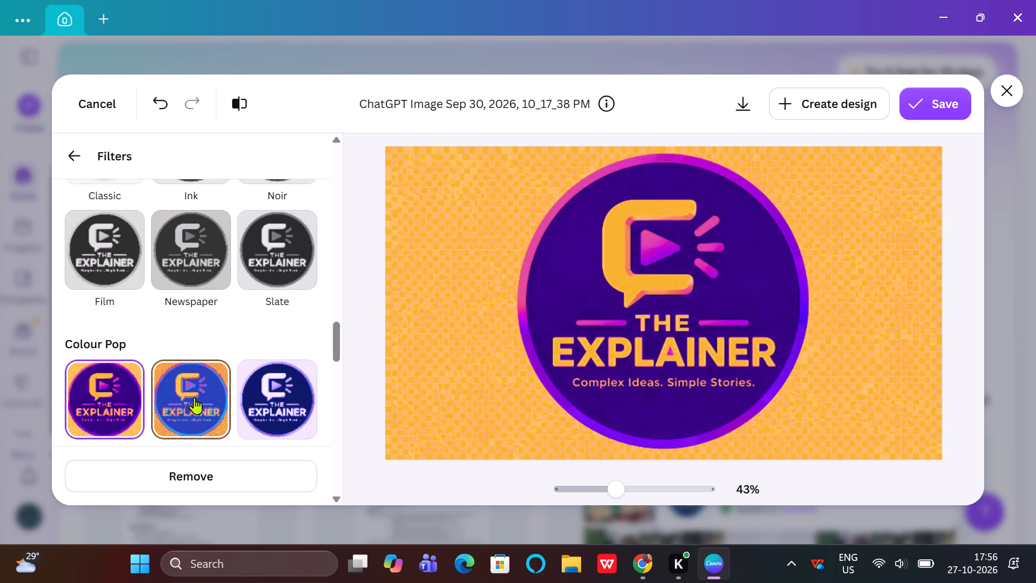
pyautogui.scroll(-3, 194, 397)
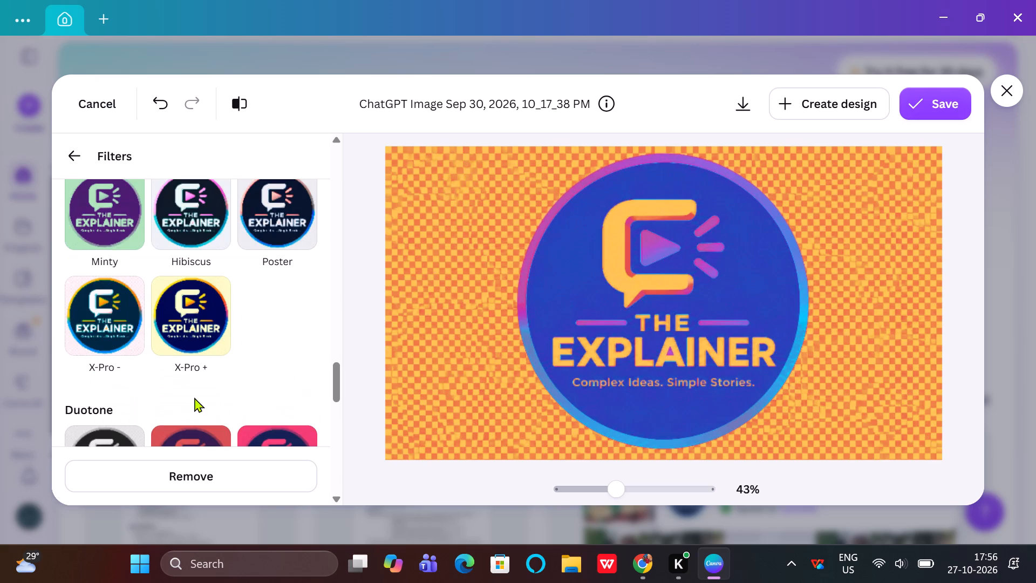
pyautogui.scroll(-2, 194, 397)
pyautogui.scroll(18, 194, 397)
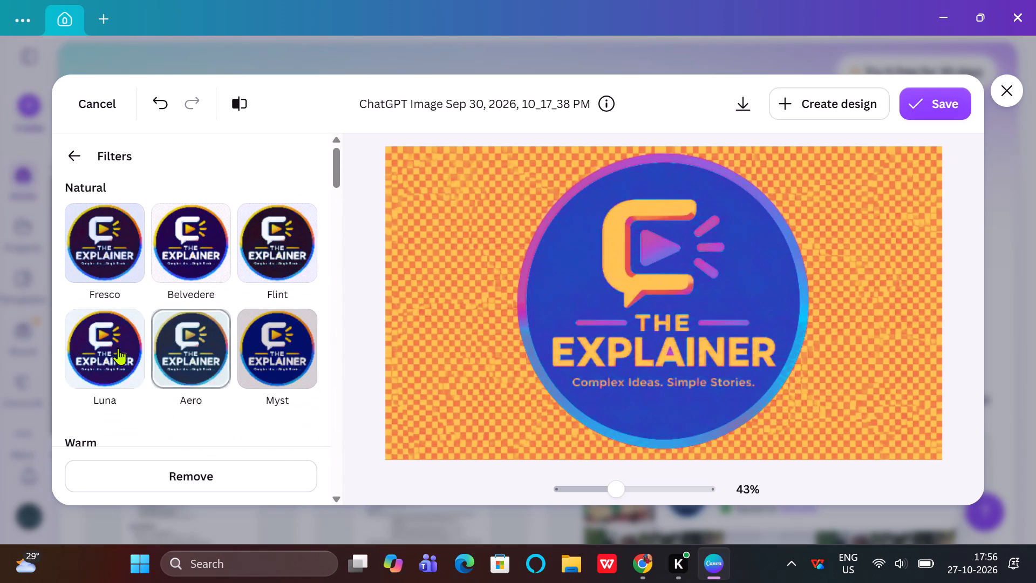
pyautogui.click(81, 153)
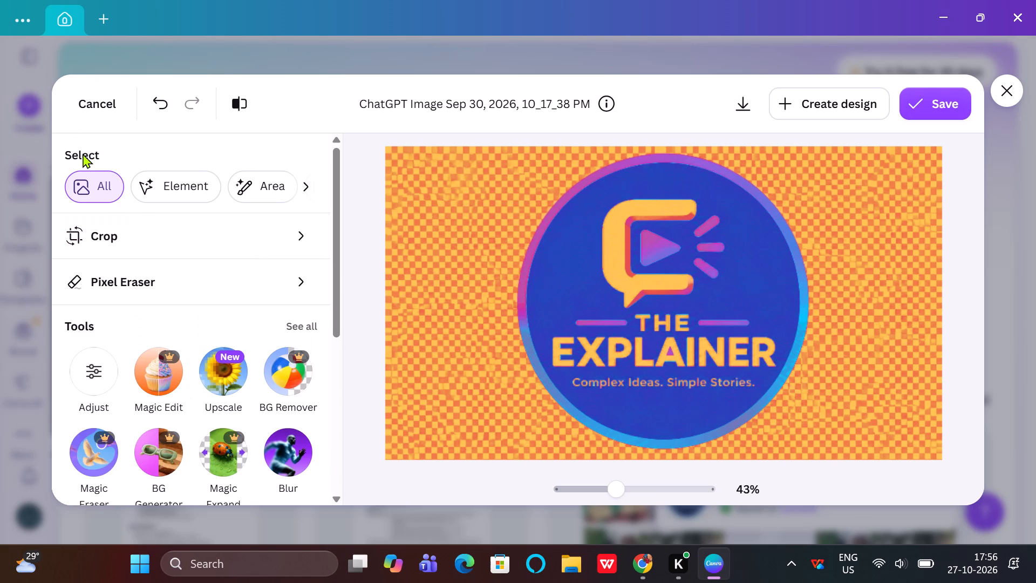
# Start a freeform crop of the whole logo image, trimming a strip of checkered background from its left side.
pyautogui.click(177, 185)
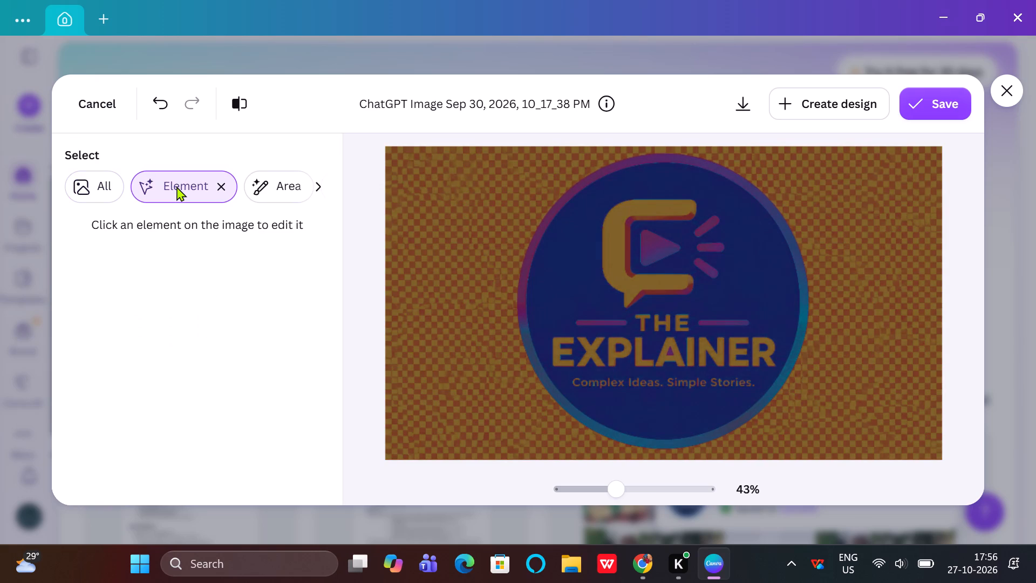
pyautogui.click(89, 183)
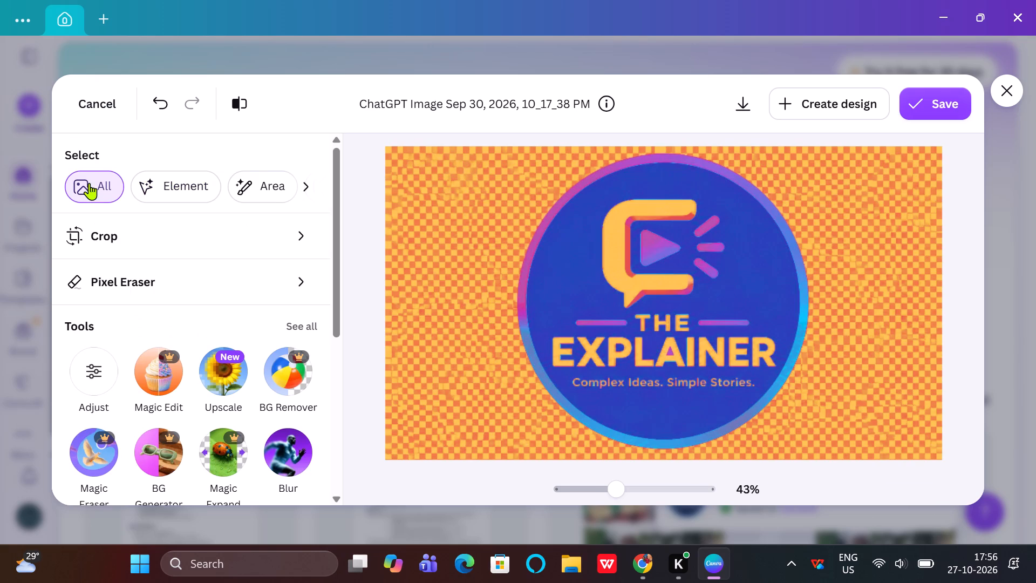
pyautogui.click(155, 246)
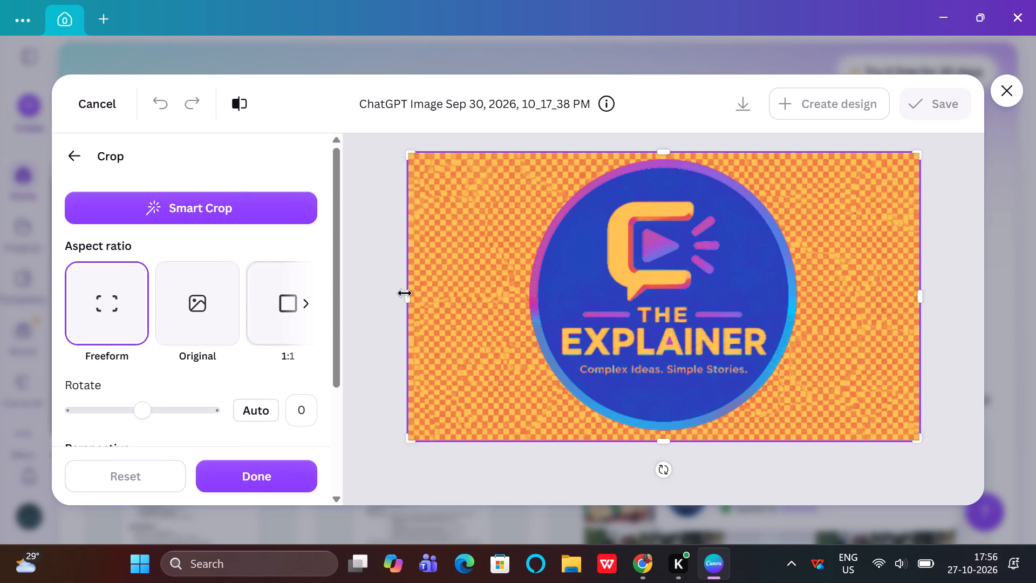
pyautogui.moveTo(409, 299); pyautogui.dragTo(490, 307)
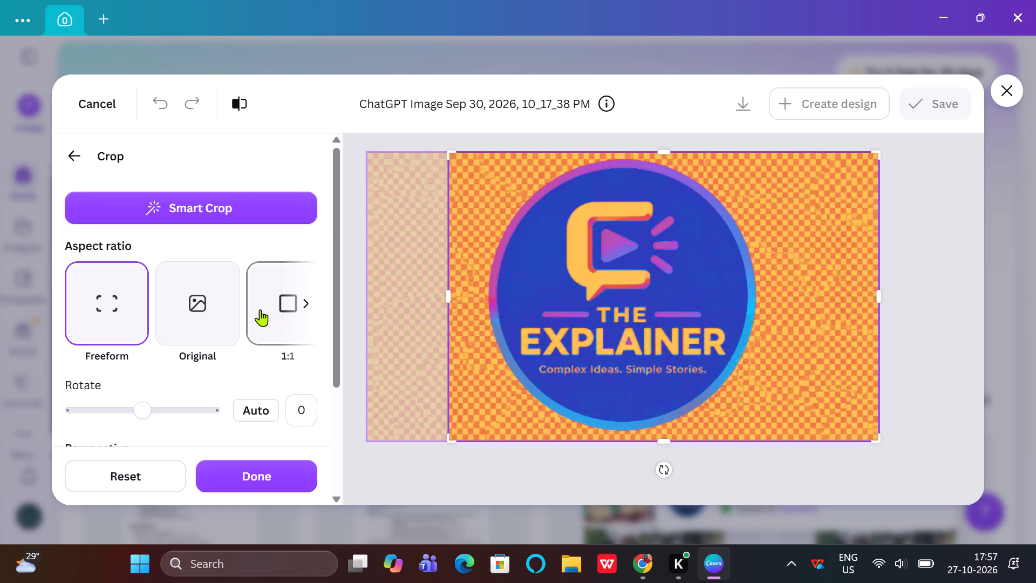
# Examine the crop's rotate, perspective and aspect ratio options, keeping the Freeform ratio.
pyautogui.scroll(-1, 260, 309)
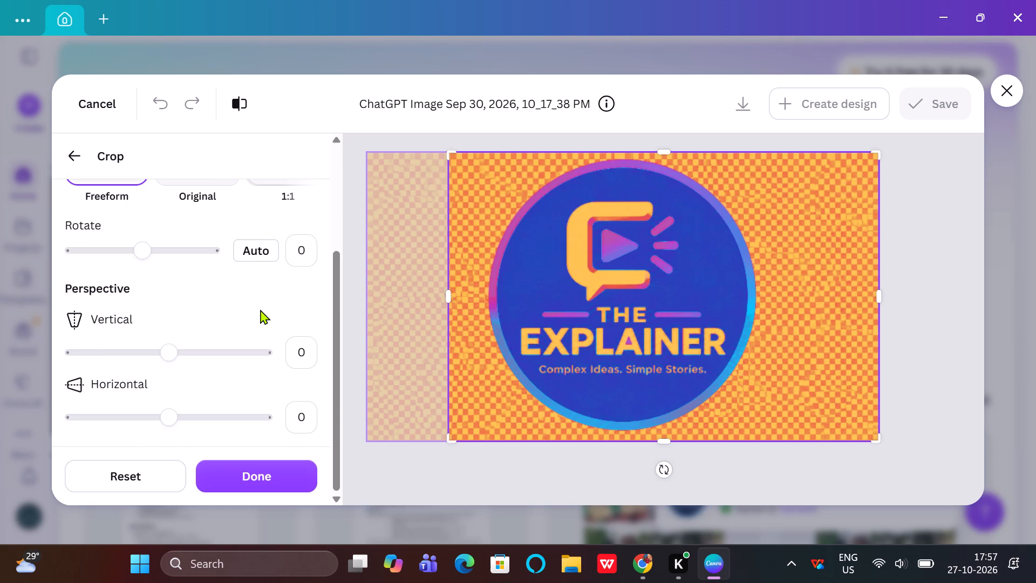
pyautogui.scroll(-2, 260, 309)
pyautogui.scroll(4, 238, 308)
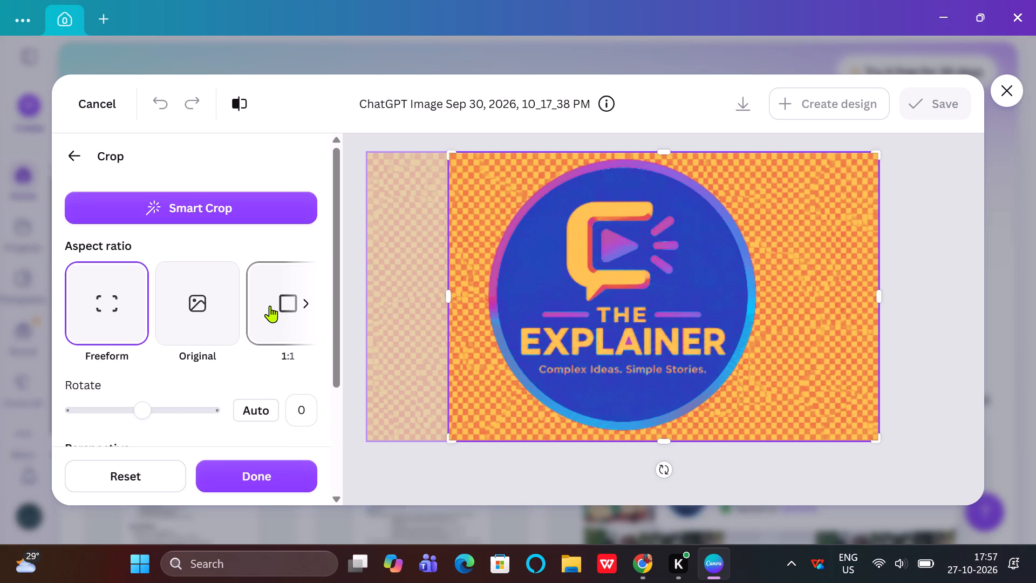
pyautogui.click(308, 299)
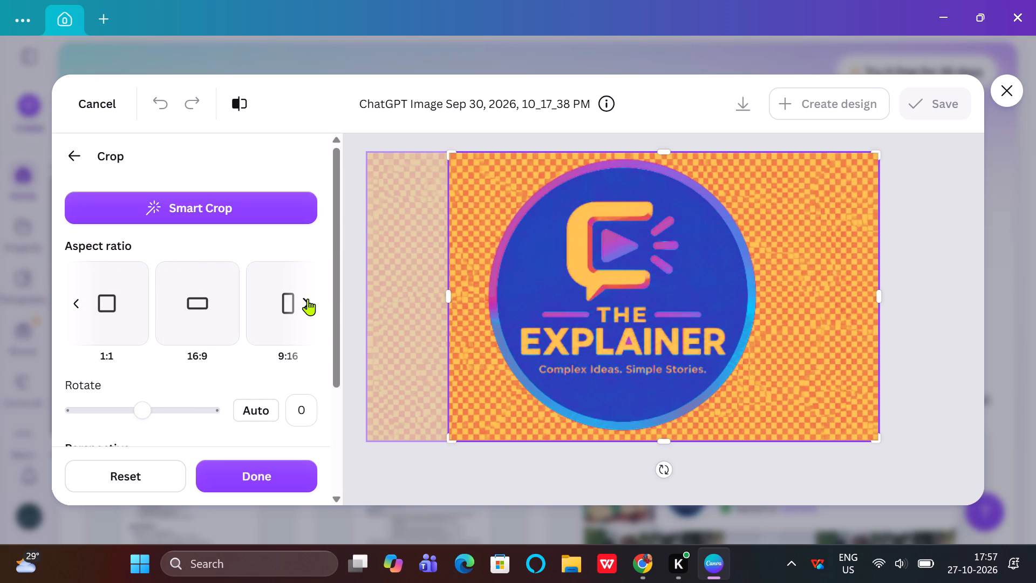
pyautogui.click(305, 308)
pyautogui.click(305, 308)
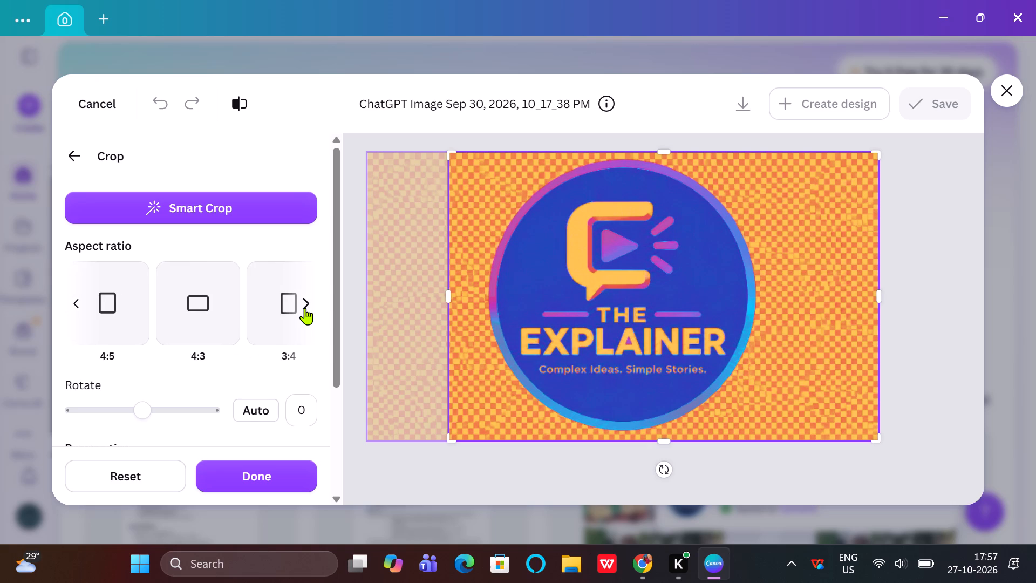
pyautogui.click(73, 315)
pyautogui.click(73, 315)
pyautogui.click(100, 307)
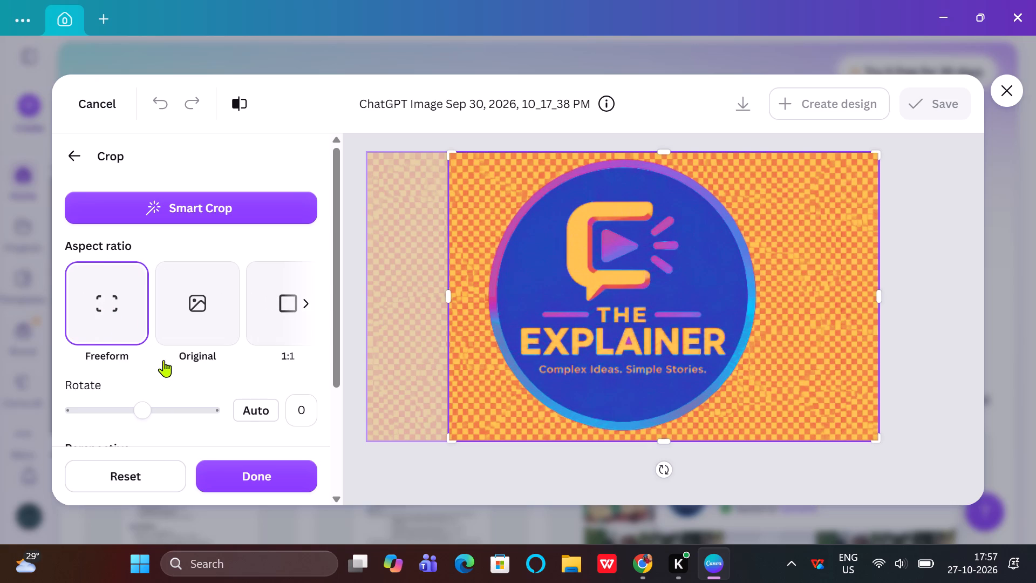
# Trim the image's right side and tighten its left side so the crop closely frames the blue circle.
pyautogui.moveTo(881, 299); pyautogui.dragTo(873, 299)
pyautogui.moveTo(873, 299); pyautogui.dragTo(760, 301)
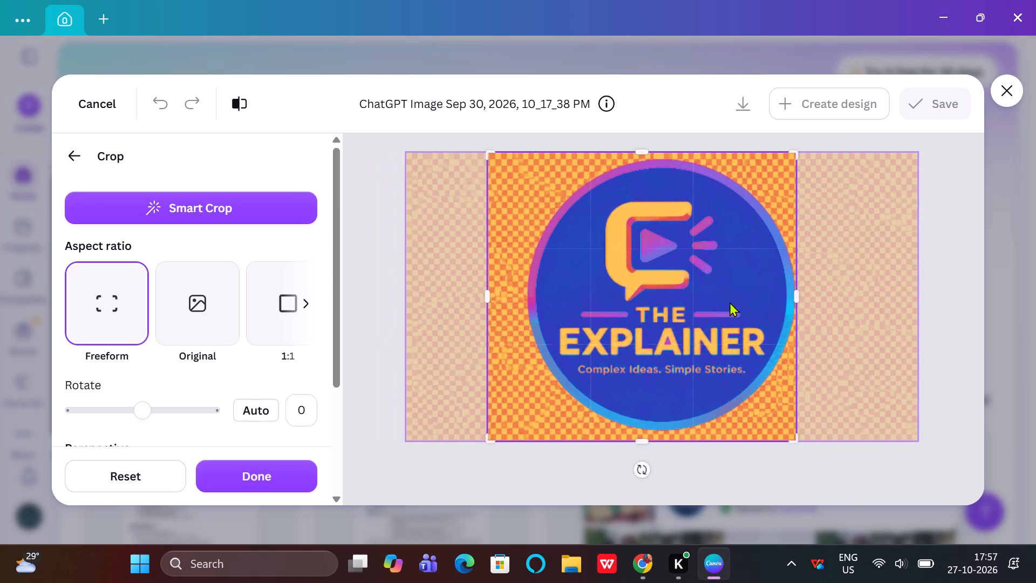
pyautogui.moveTo(507, 297); pyautogui.dragTo(528, 291)
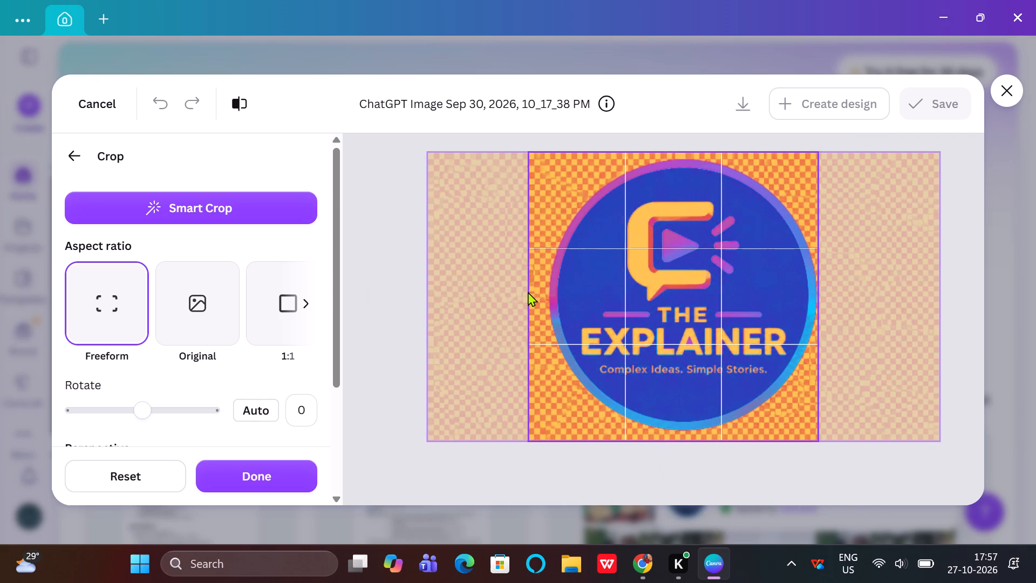
pyautogui.moveTo(528, 291); pyautogui.dragTo(544, 293)
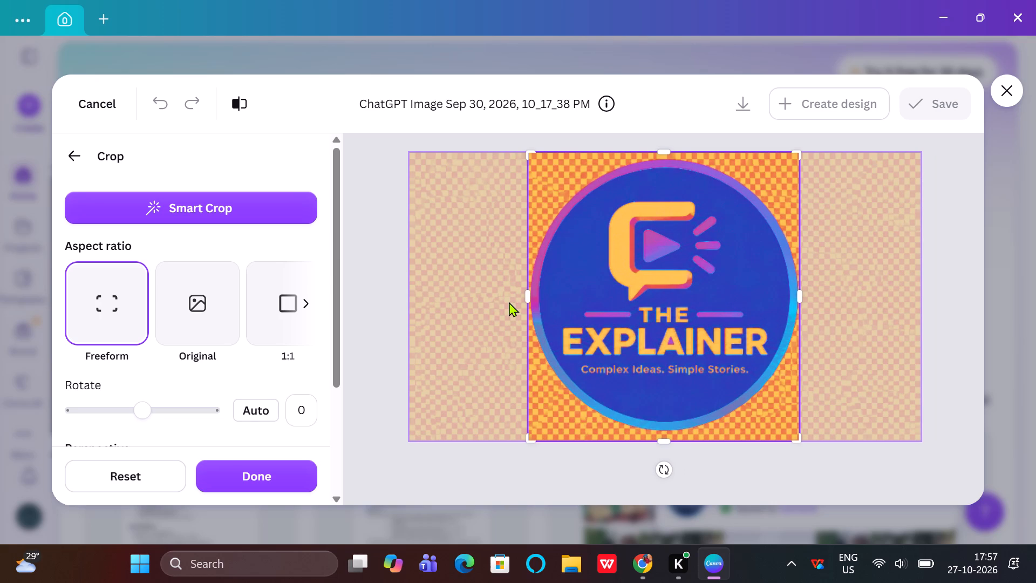
# Set the crop's vertical perspective to 2.1.
pyautogui.scroll(-1, 507, 302)
pyautogui.scroll(-1, 160, 316)
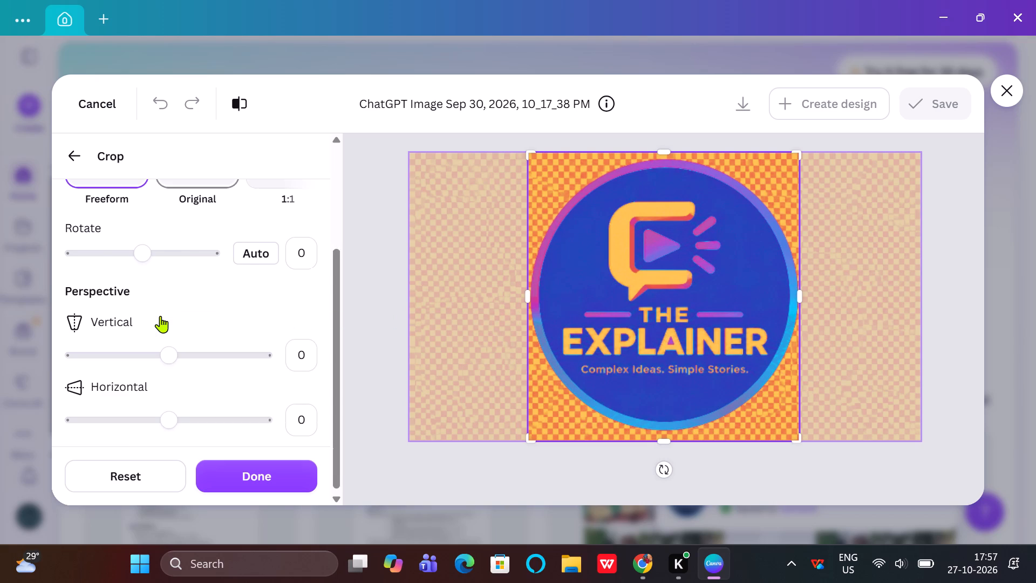
pyautogui.scroll(-2, 160, 316)
pyautogui.scroll(1, 158, 317)
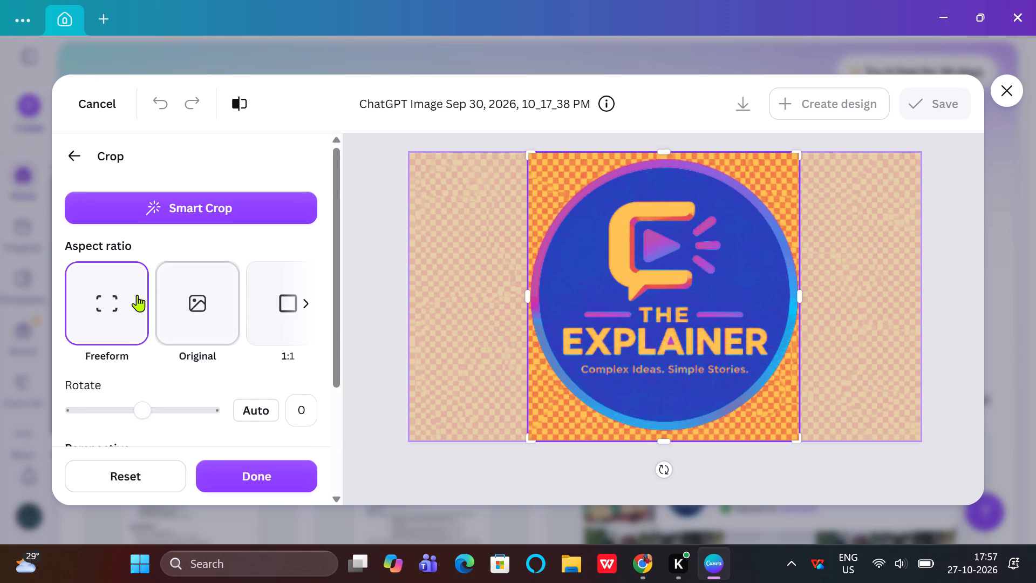
pyautogui.scroll(-3, 128, 291)
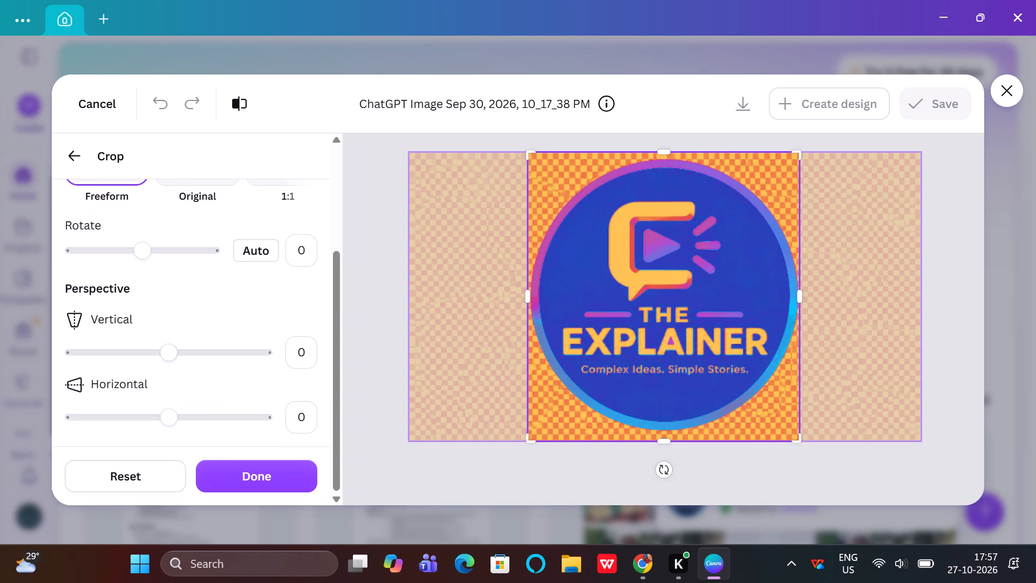
pyautogui.moveTo(167, 360); pyautogui.dragTo(182, 362)
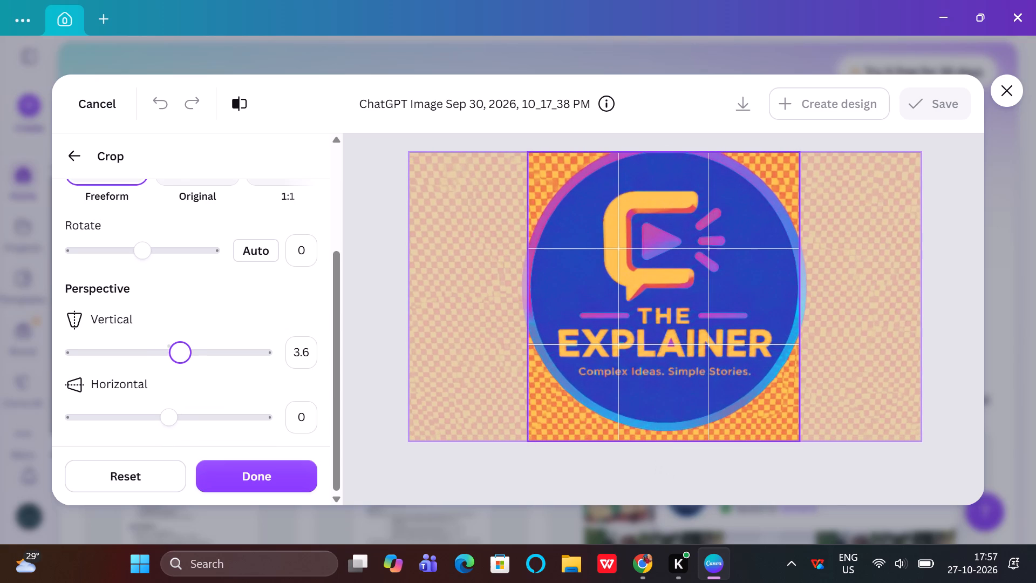
pyautogui.moveTo(182, 362); pyautogui.dragTo(197, 371)
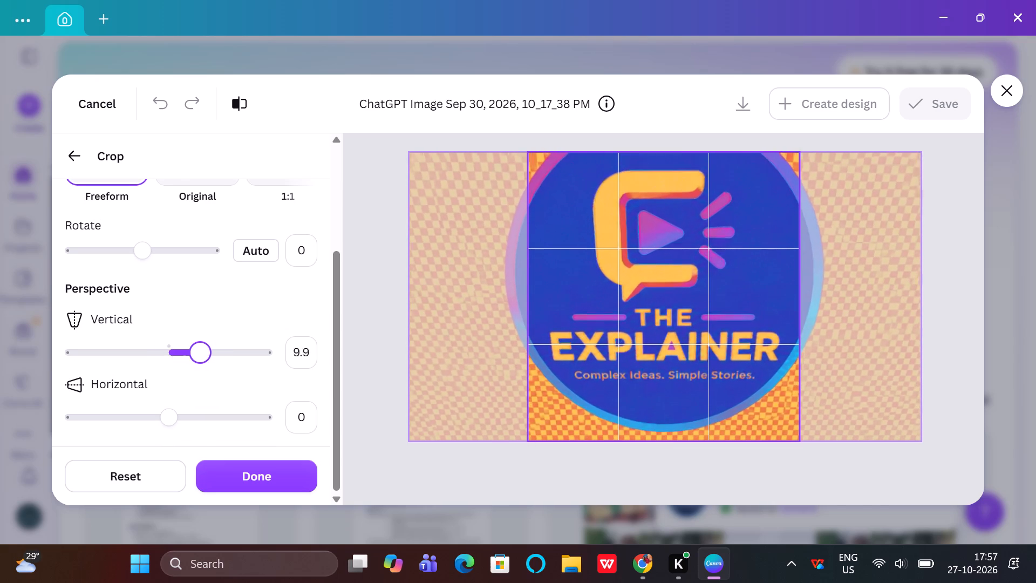
pyautogui.moveTo(197, 371); pyautogui.dragTo(178, 375)
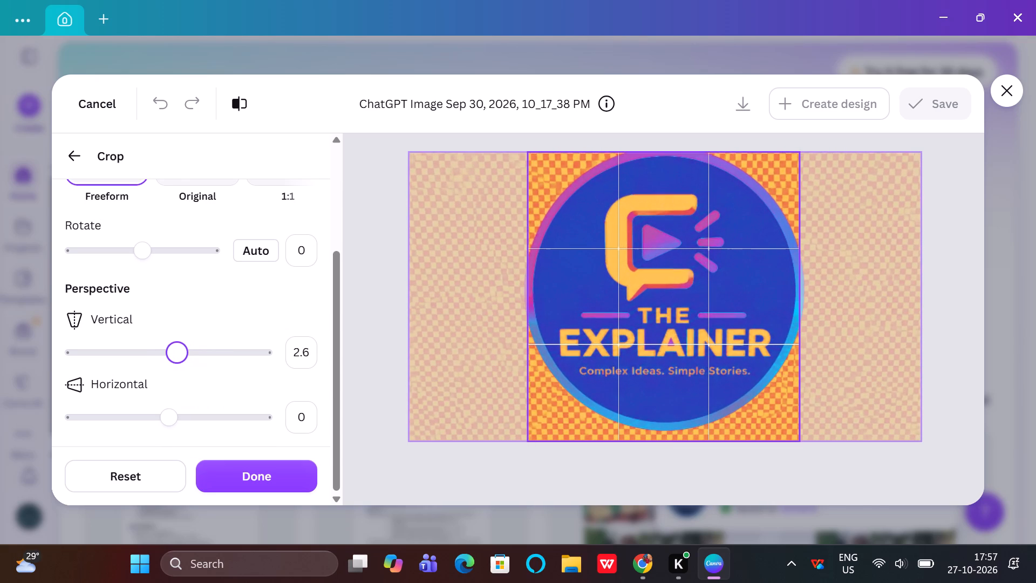
pyautogui.moveTo(178, 375); pyautogui.dragTo(175, 376)
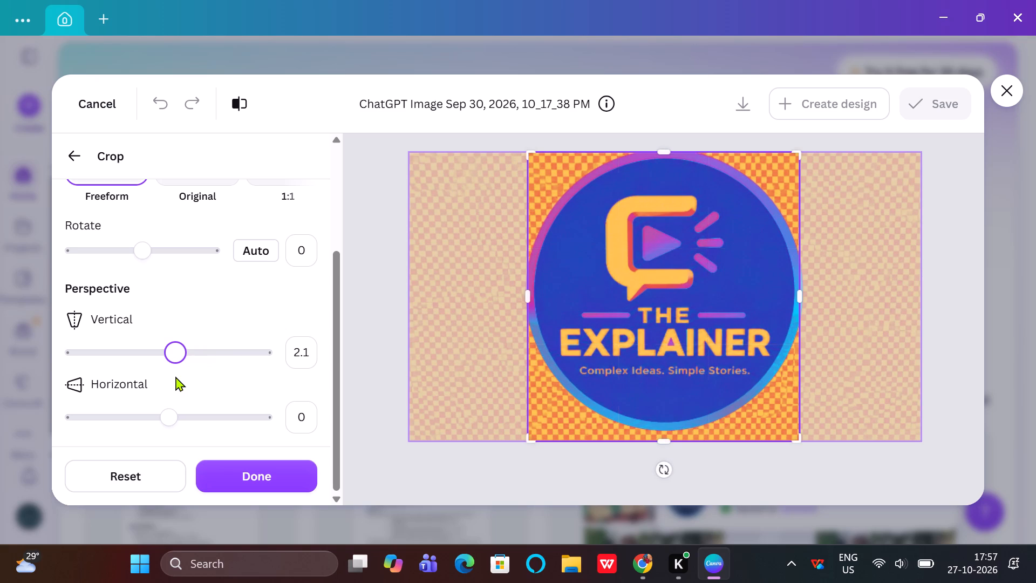
# Widen the crop slightly on both sides of the circle and return to the main editing tools.
pyautogui.moveTo(527, 297); pyautogui.dragTo(521, 297)
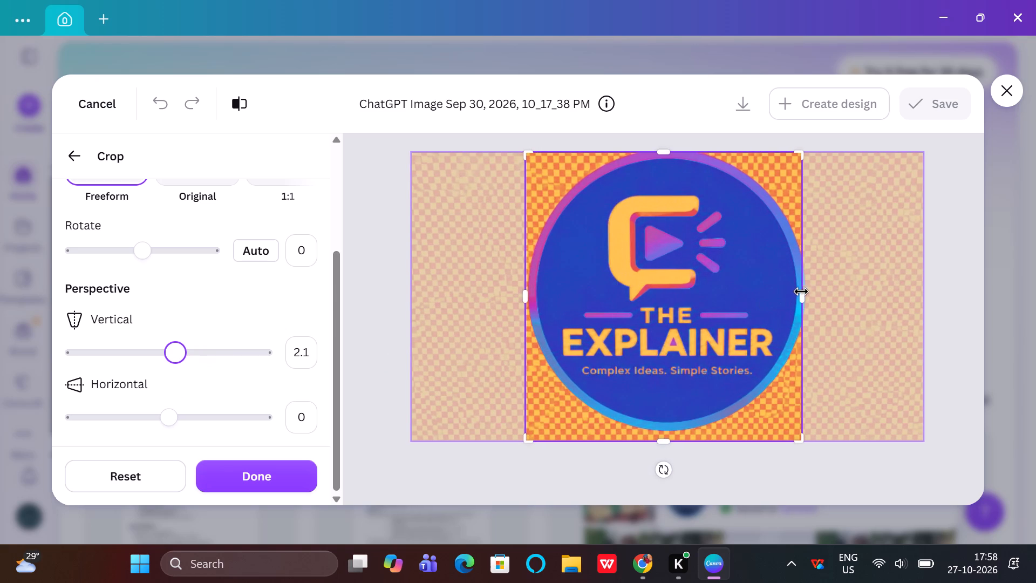
pyautogui.moveTo(805, 299); pyautogui.dragTo(814, 300)
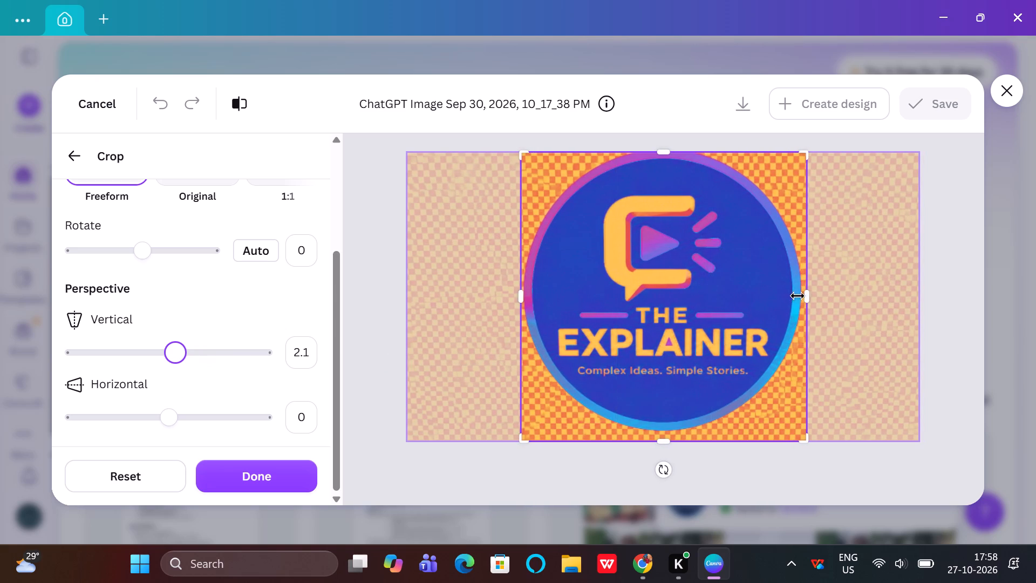
pyautogui.click(69, 154)
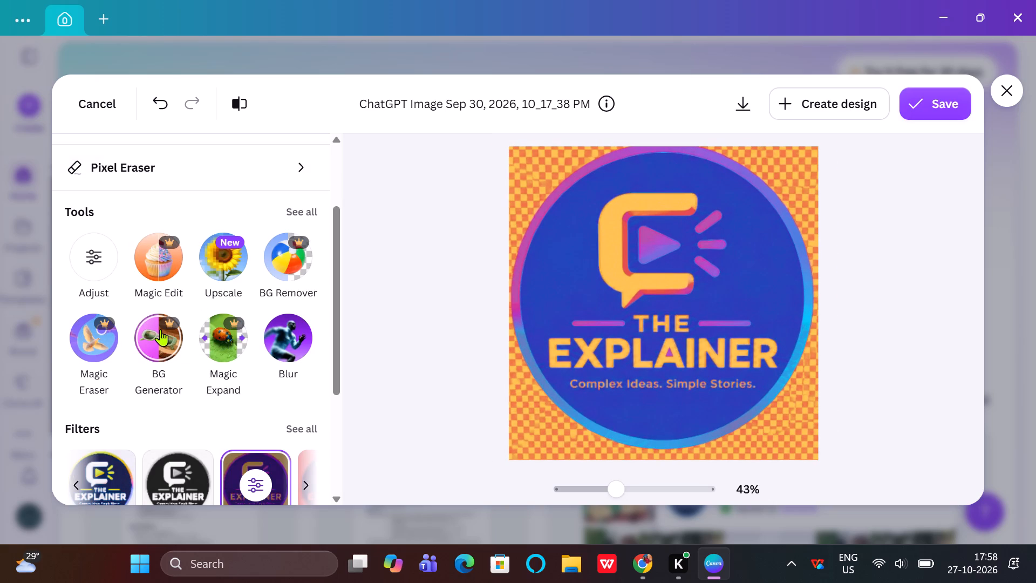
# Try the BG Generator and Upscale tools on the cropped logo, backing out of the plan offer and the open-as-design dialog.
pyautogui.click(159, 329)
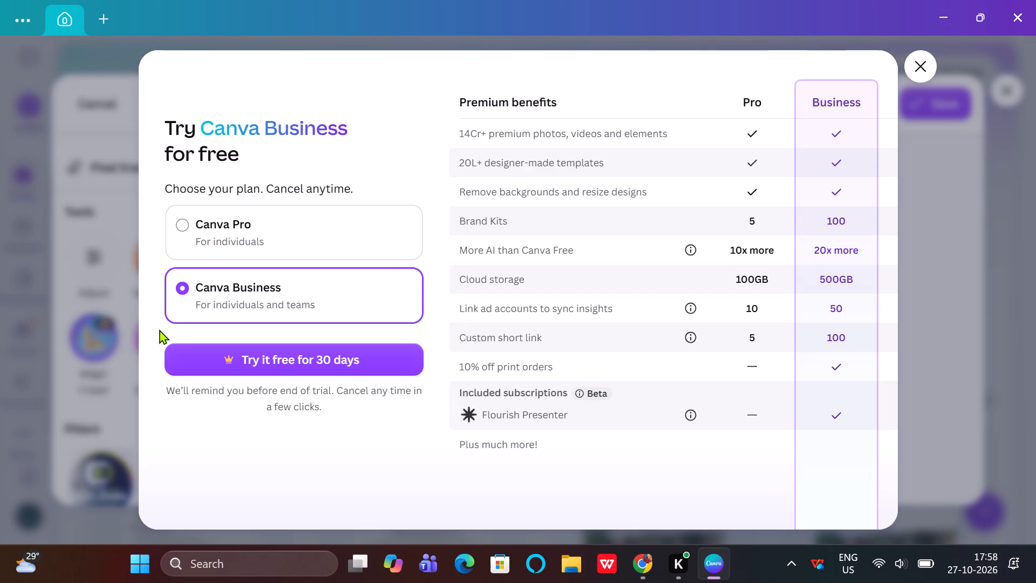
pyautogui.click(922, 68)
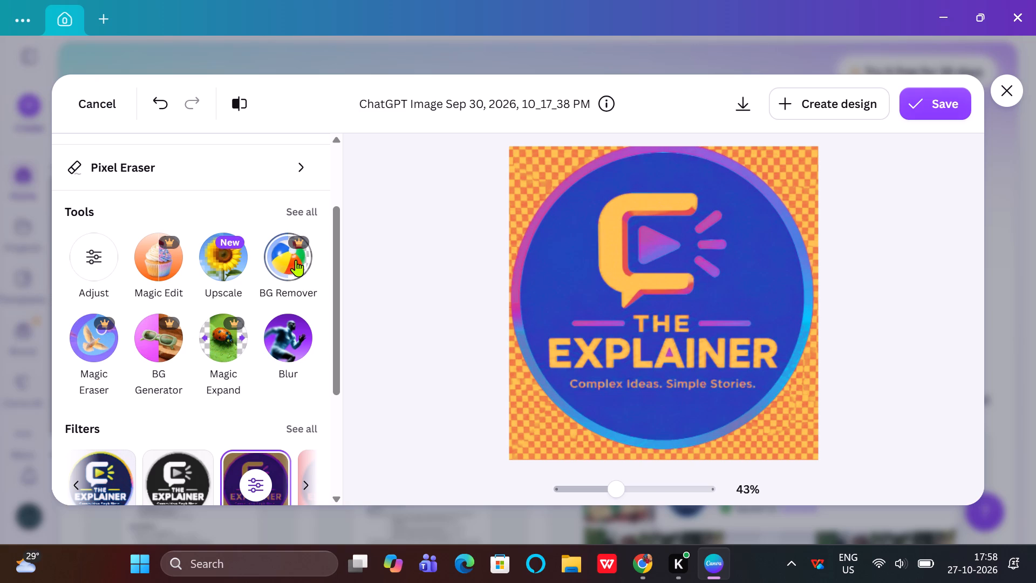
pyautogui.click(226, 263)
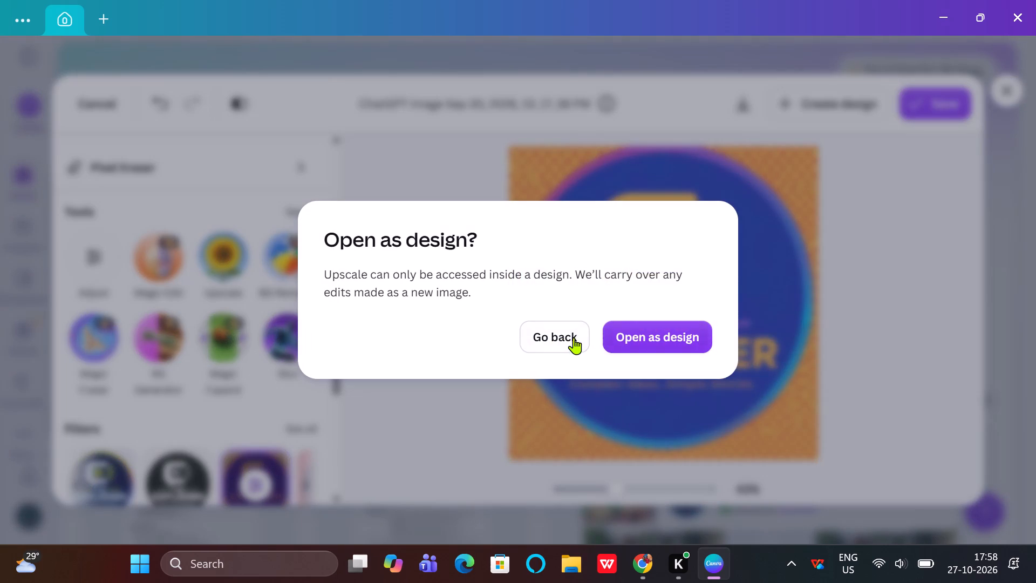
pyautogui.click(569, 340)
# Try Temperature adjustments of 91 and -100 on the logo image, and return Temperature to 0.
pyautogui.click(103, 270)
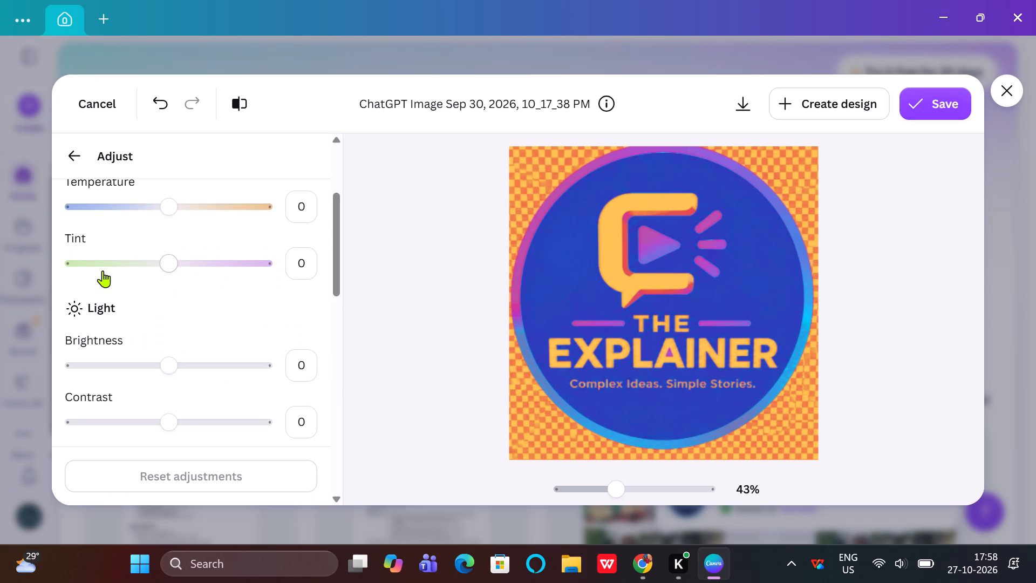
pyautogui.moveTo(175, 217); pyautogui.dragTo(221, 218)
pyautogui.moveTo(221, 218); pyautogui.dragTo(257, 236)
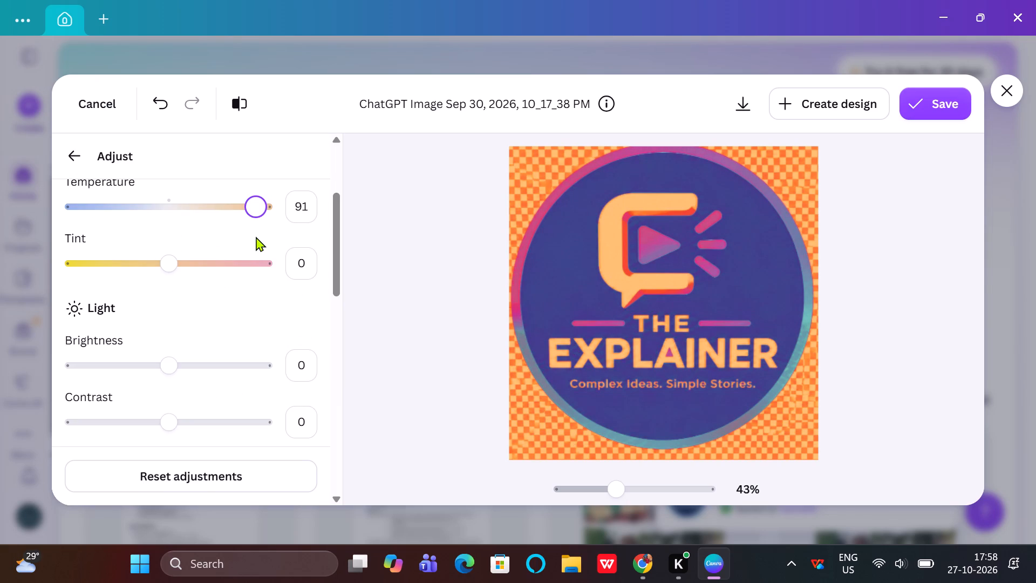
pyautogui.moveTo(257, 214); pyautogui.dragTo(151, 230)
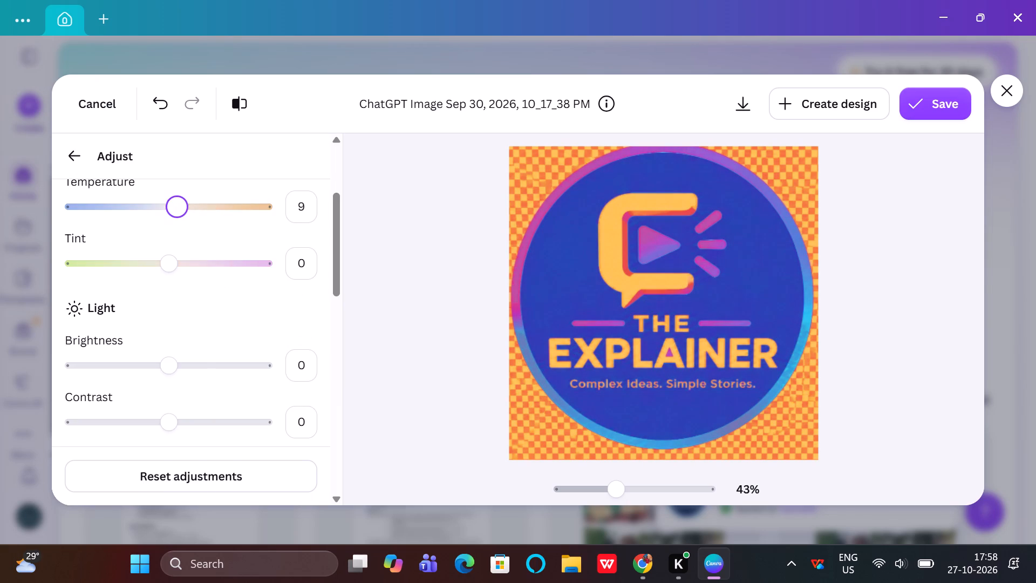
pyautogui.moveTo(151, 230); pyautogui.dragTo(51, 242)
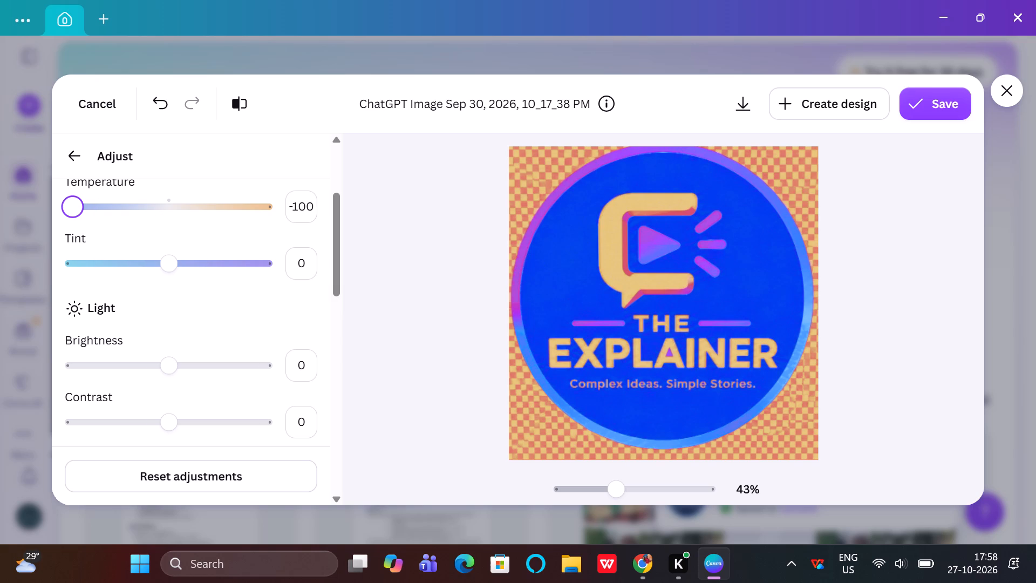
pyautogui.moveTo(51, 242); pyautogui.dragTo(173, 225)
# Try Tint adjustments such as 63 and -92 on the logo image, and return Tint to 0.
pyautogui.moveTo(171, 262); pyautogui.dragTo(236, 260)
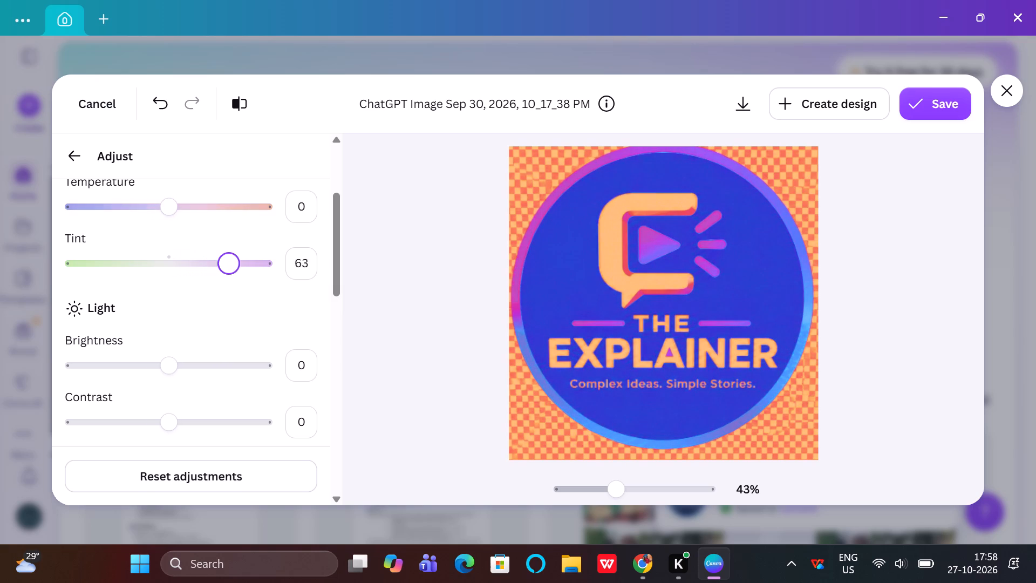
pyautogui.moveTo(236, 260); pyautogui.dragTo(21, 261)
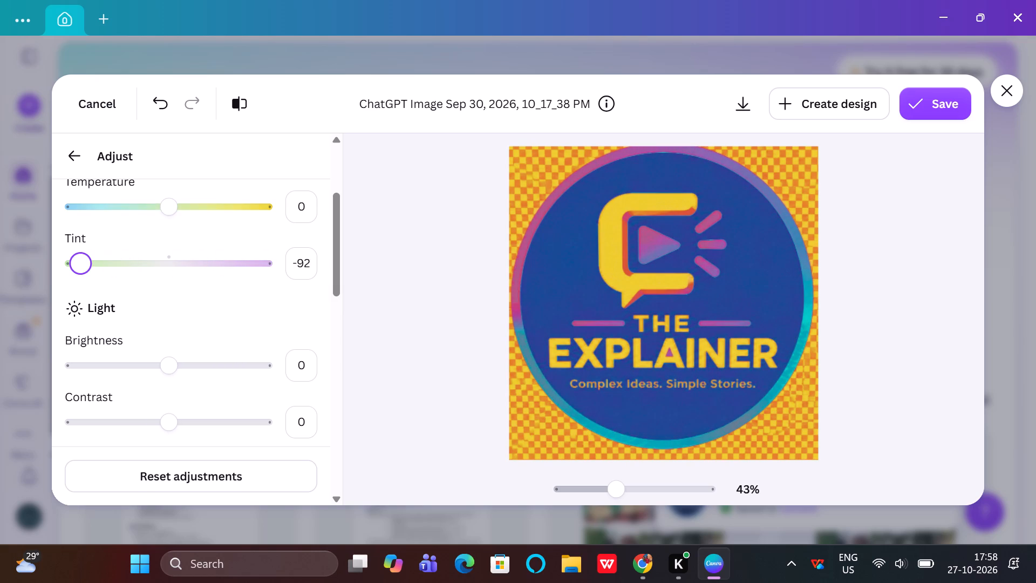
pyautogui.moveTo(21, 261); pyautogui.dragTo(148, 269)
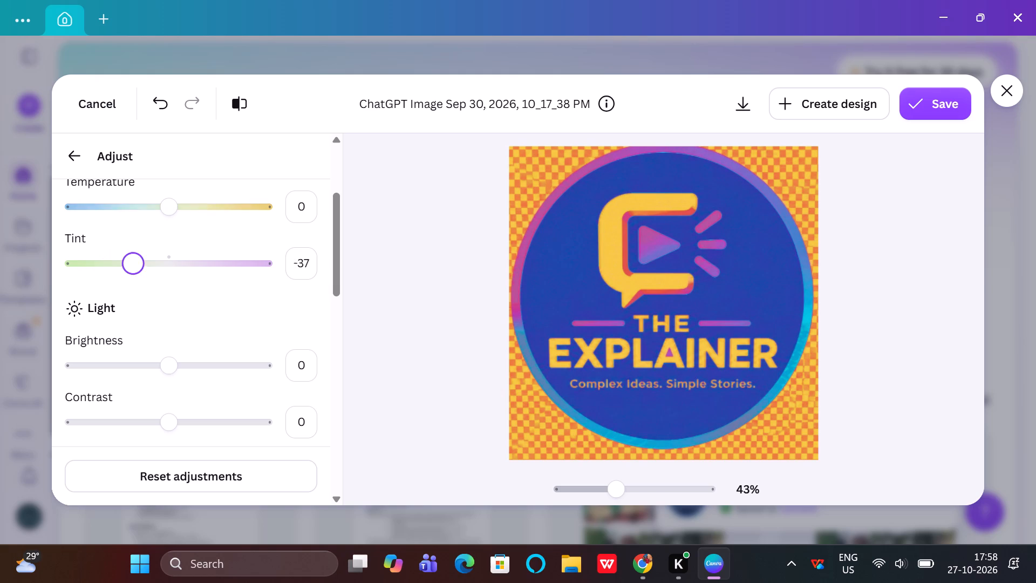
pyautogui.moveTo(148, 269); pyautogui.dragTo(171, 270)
# Try low and maximum Sharpness on the logo image, and set the Sharpness texture adjustment to 39.
pyautogui.scroll(-1, 173, 275)
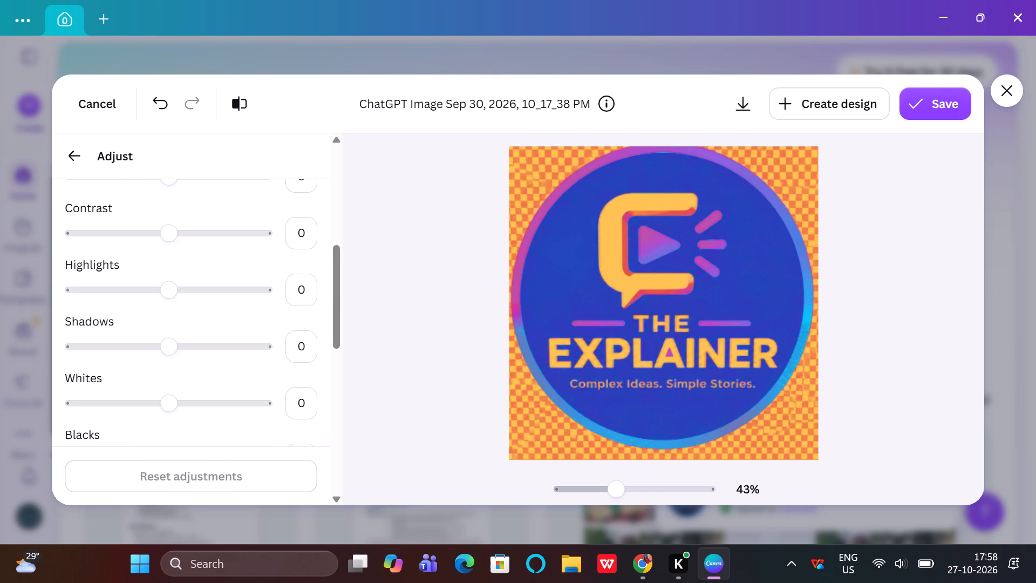
pyautogui.scroll(-2, 173, 275)
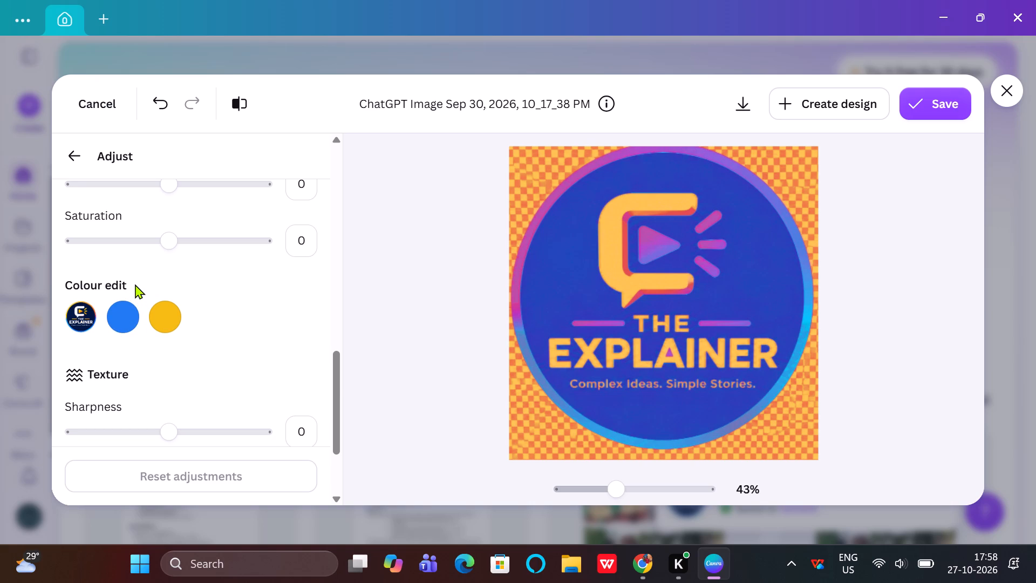
pyautogui.scroll(-1, 135, 284)
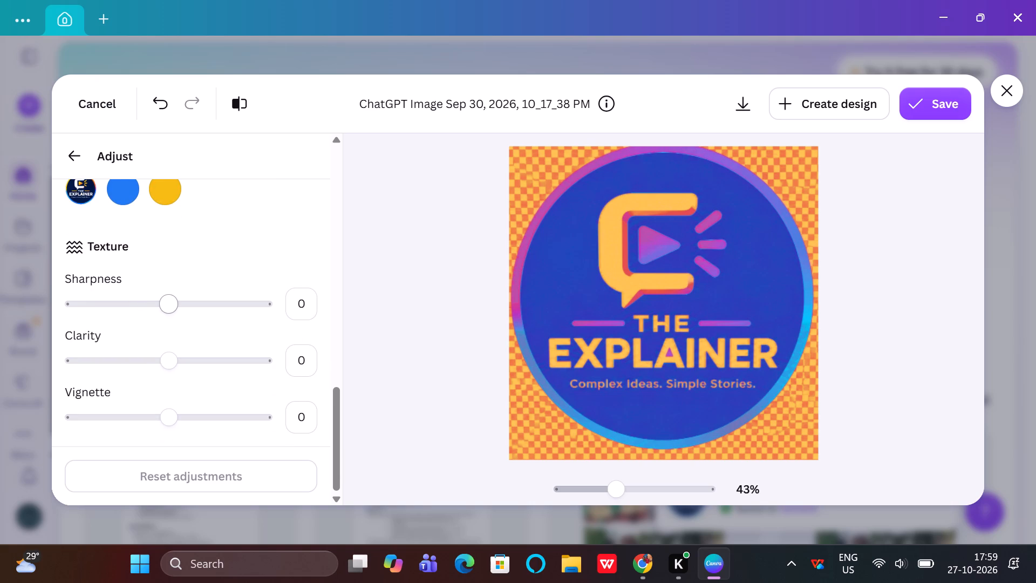
pyautogui.moveTo(169, 306); pyautogui.dragTo(104, 310)
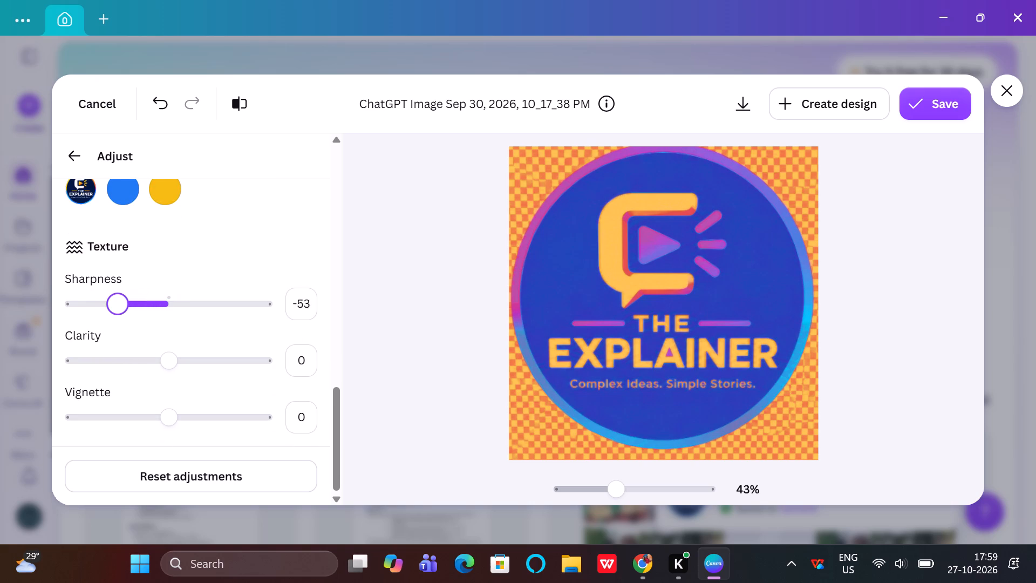
pyautogui.moveTo(104, 310); pyautogui.dragTo(278, 326)
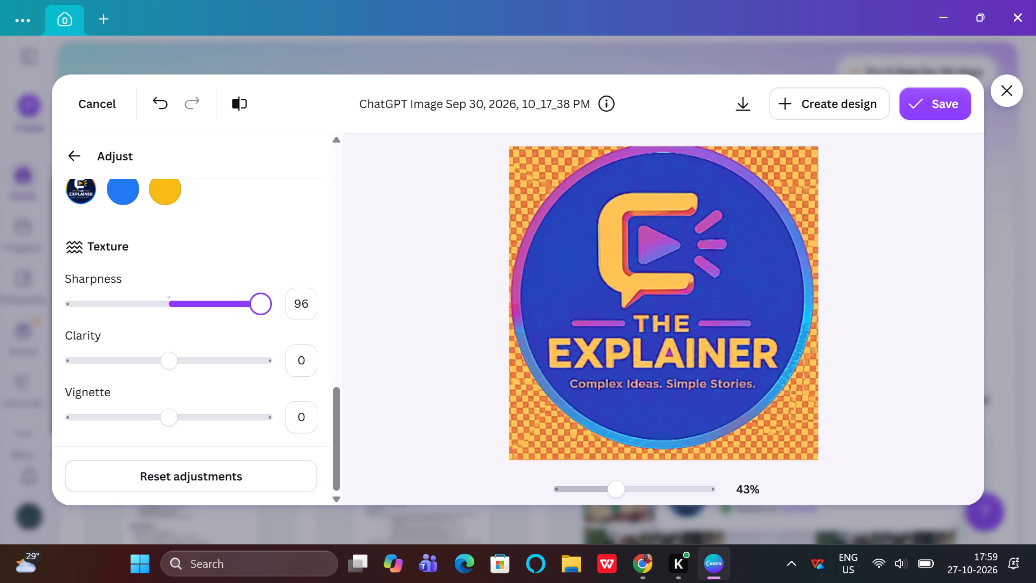
pyautogui.moveTo(278, 326); pyautogui.dragTo(281, 325)
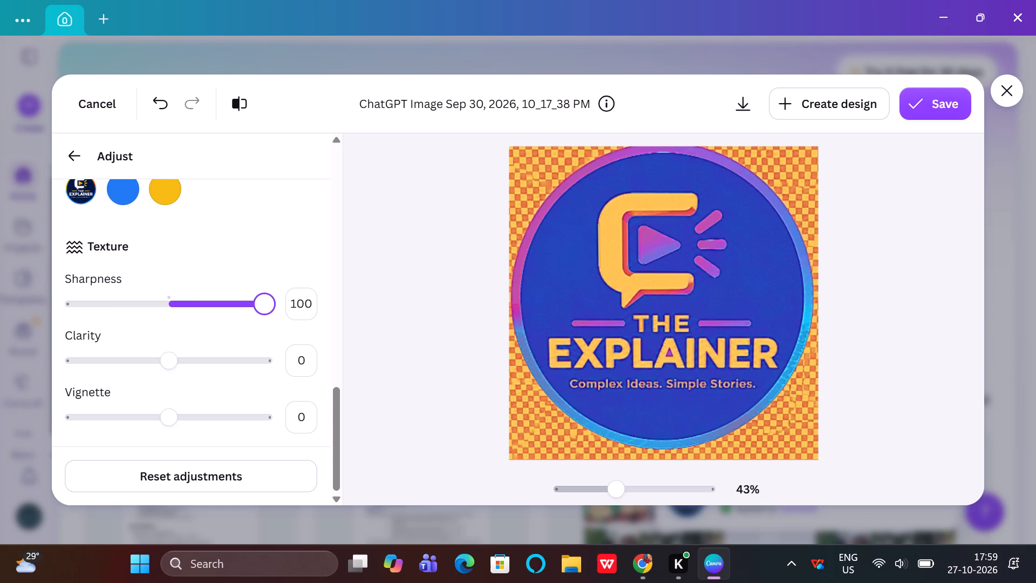
pyautogui.moveTo(281, 325); pyautogui.dragTo(206, 322)
# Try positive and negative Clarity on the logo image, and set the Clarity adjustment to 29.
pyautogui.moveTo(172, 362); pyautogui.dragTo(251, 360)
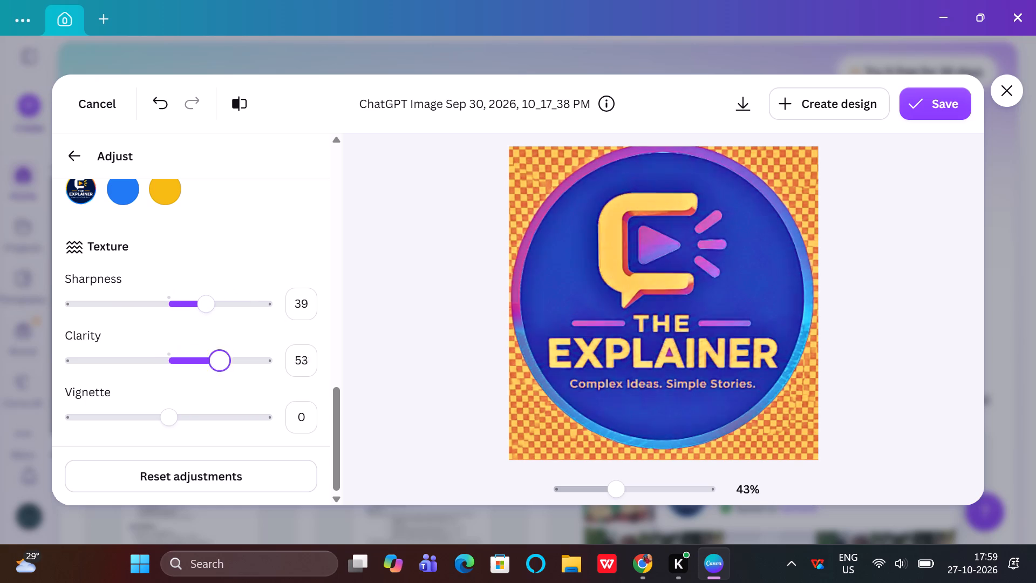
pyautogui.moveTo(251, 360); pyautogui.dragTo(79, 355)
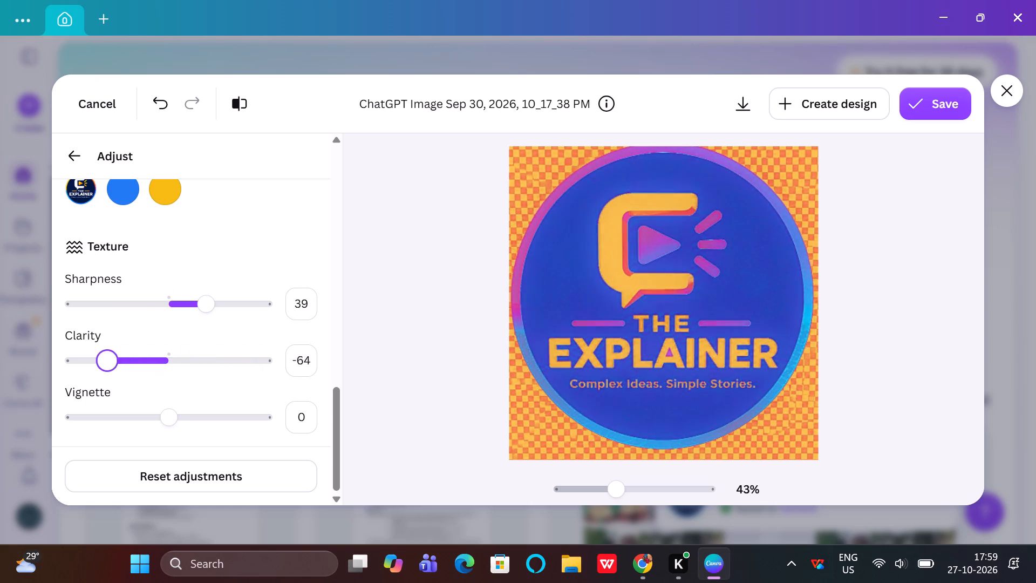
pyautogui.moveTo(79, 355); pyautogui.dragTo(178, 371)
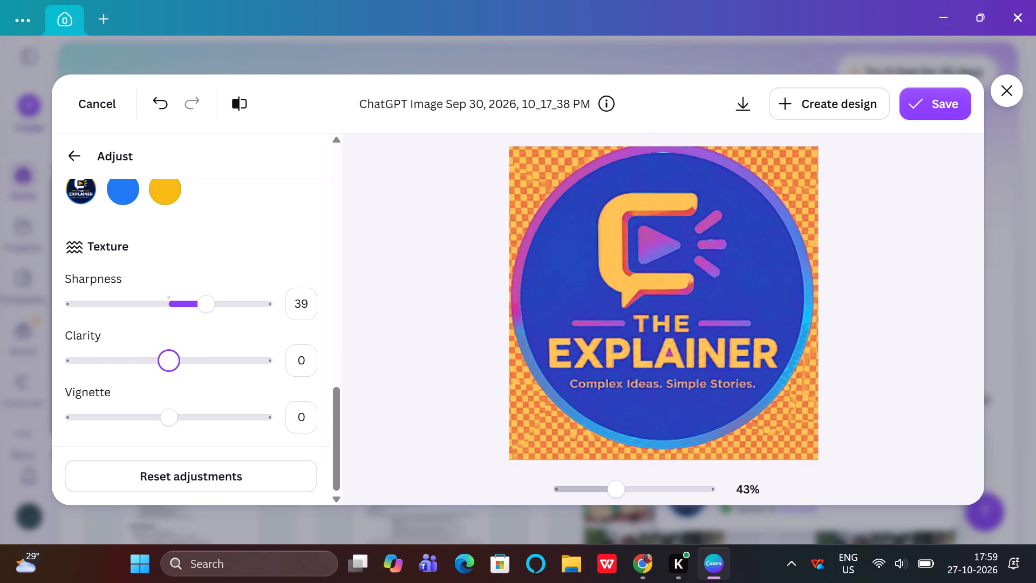
pyautogui.moveTo(178, 371); pyautogui.dragTo(196, 371)
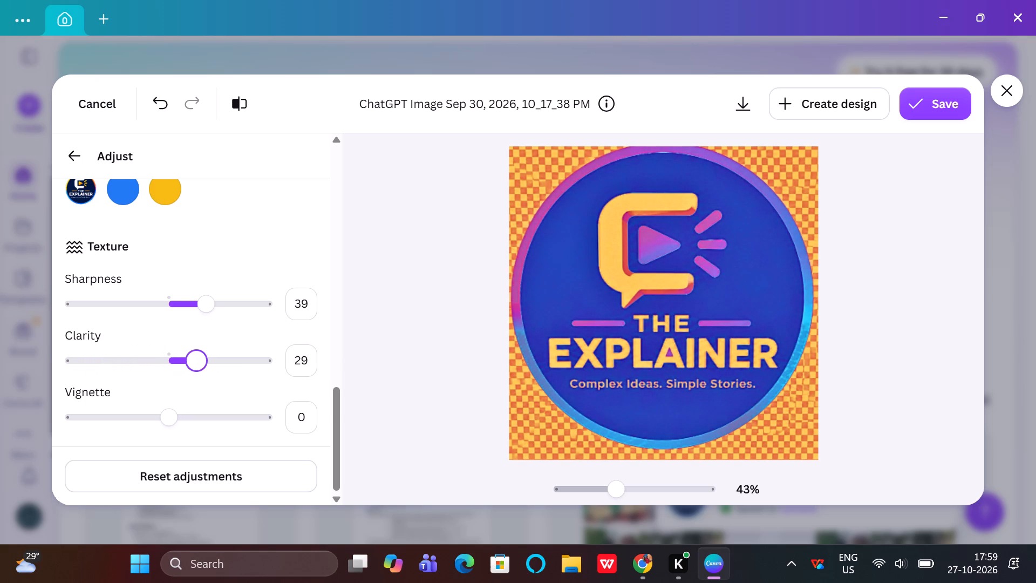
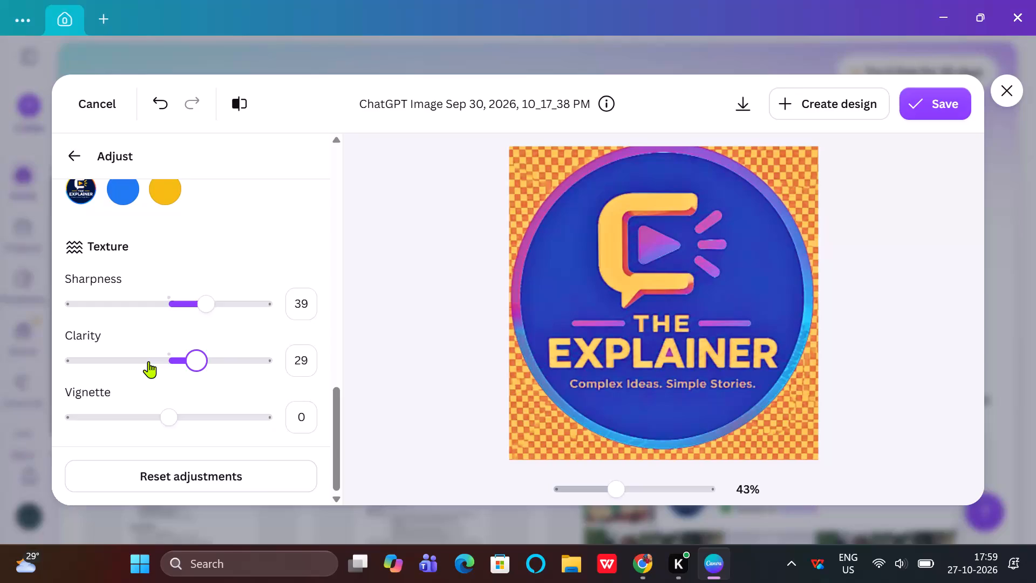
# Replace the logo image's Colour Pop filter with a Natural one, trying Fresco, Belvedere and Flint, and apply Belvedere.
pyautogui.scroll(-1, 148, 361)
pyautogui.click(65, 160)
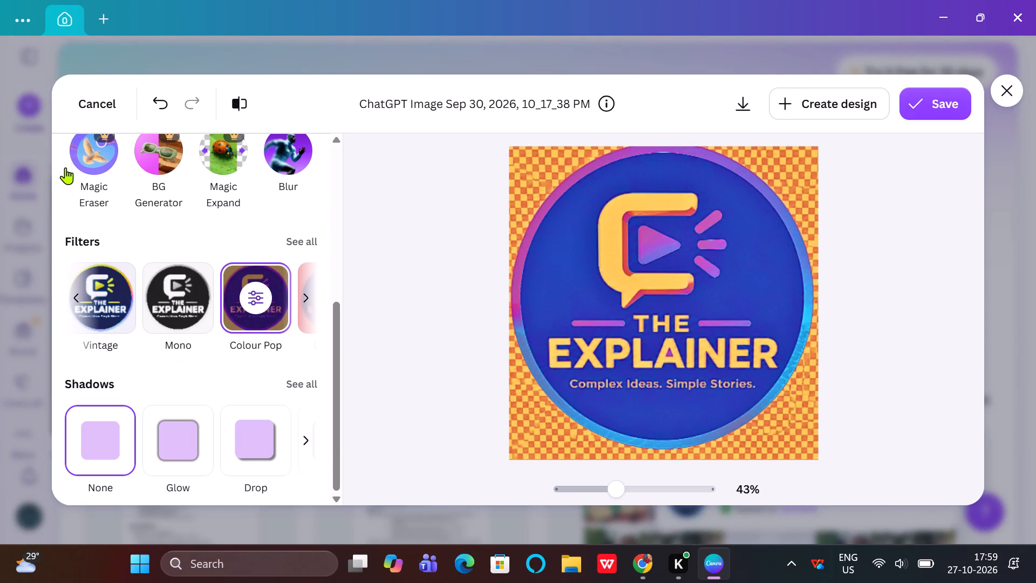
pyautogui.click(74, 294)
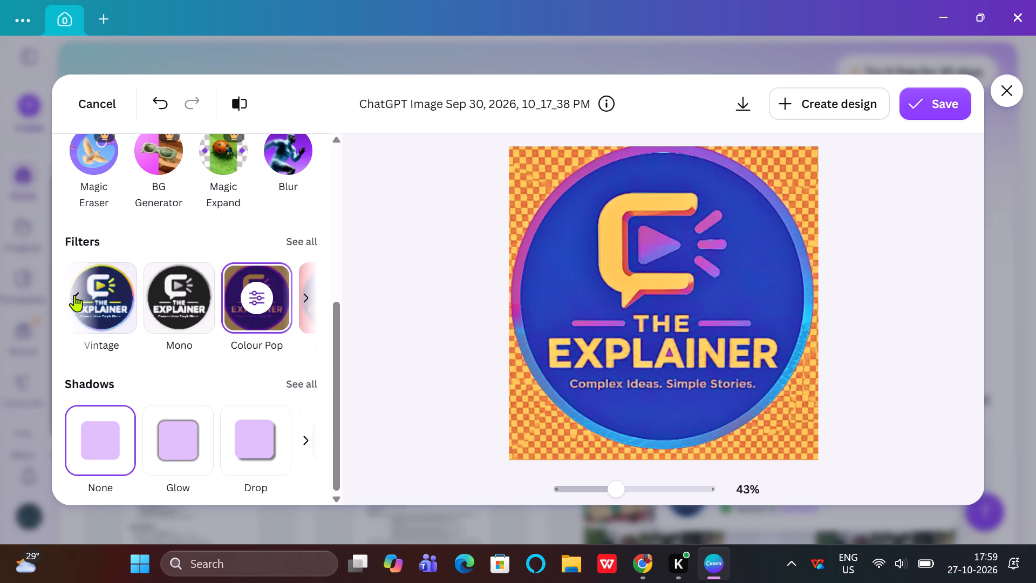
pyautogui.click(74, 295)
pyautogui.click(74, 295)
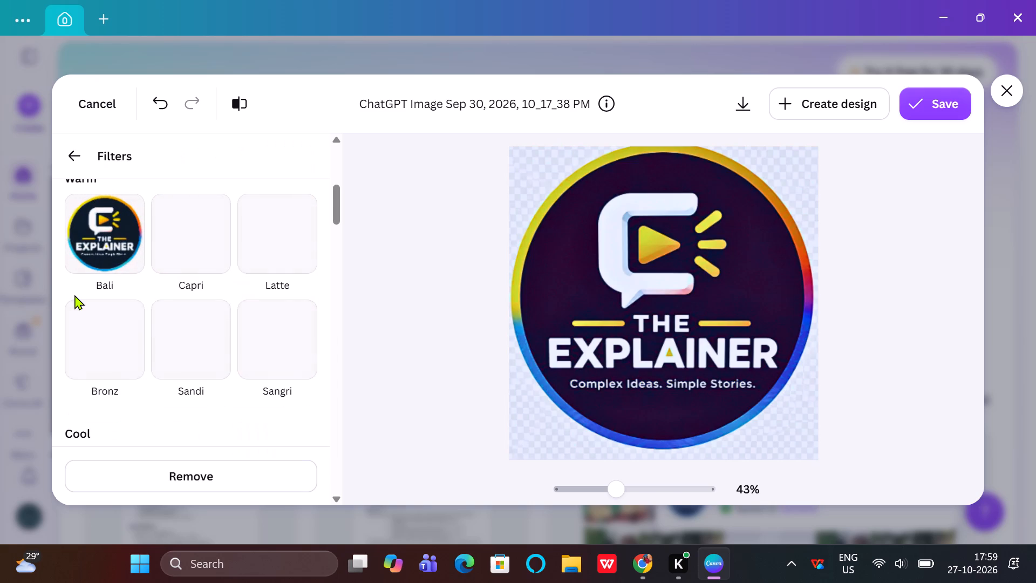
pyautogui.scroll(5, 74, 295)
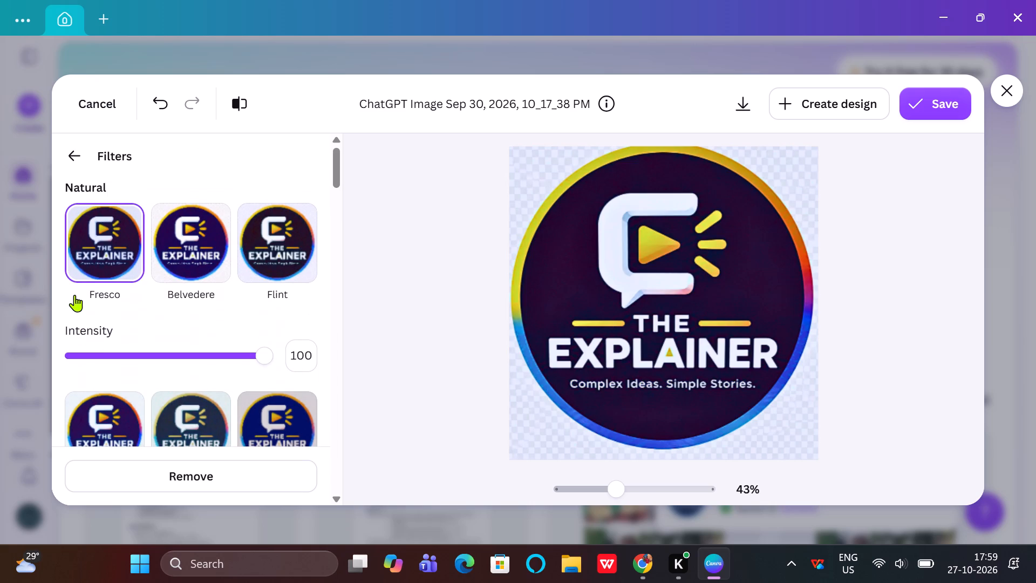
pyautogui.click(189, 255)
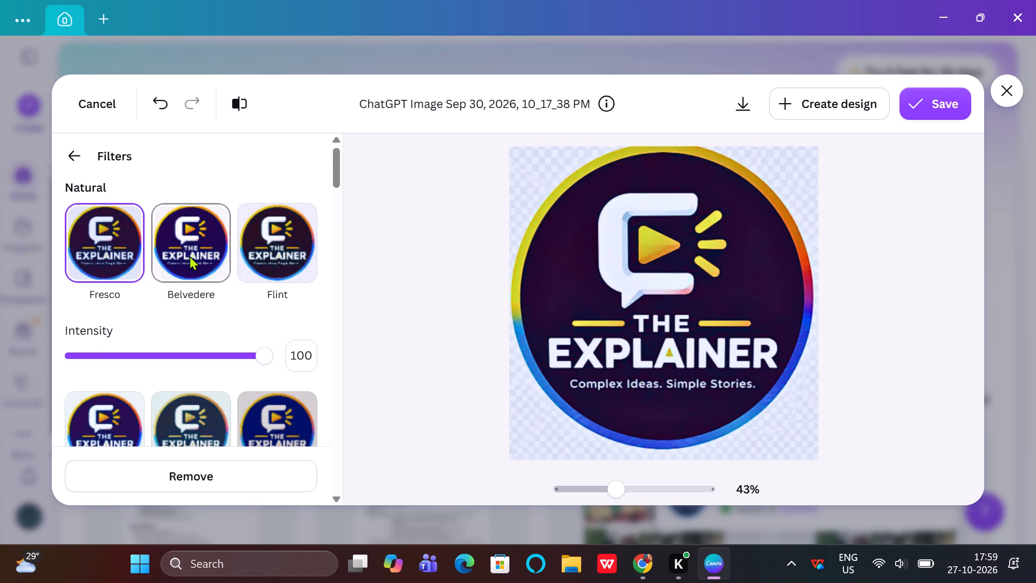
pyautogui.click(277, 254)
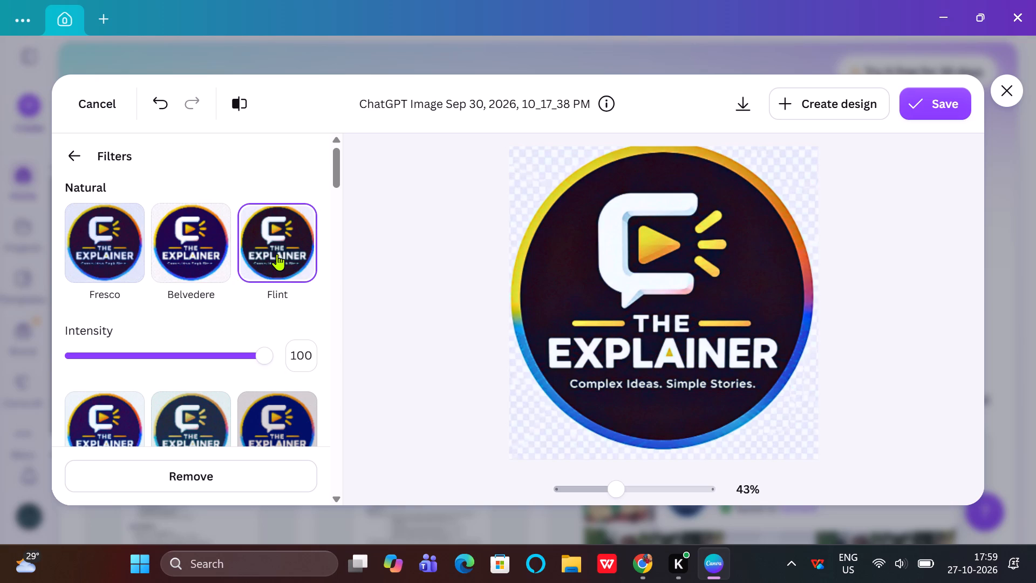
pyautogui.click(208, 254)
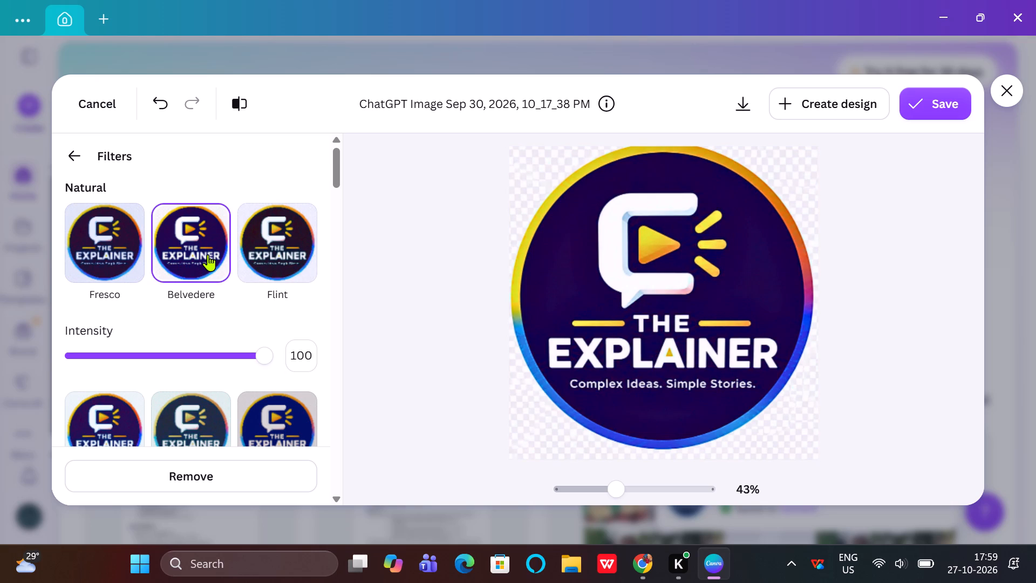
# Look through the remaining filter categories for alternatives for the logo image, from Natural down to the duotone-style filters.
pyautogui.scroll(-1, 247, 287)
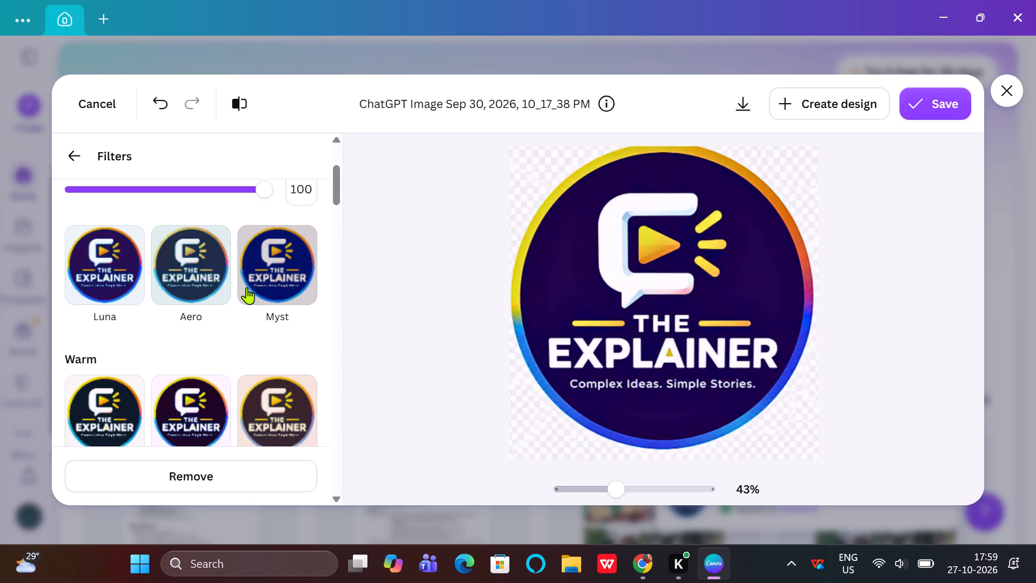
pyautogui.scroll(-3, 247, 287)
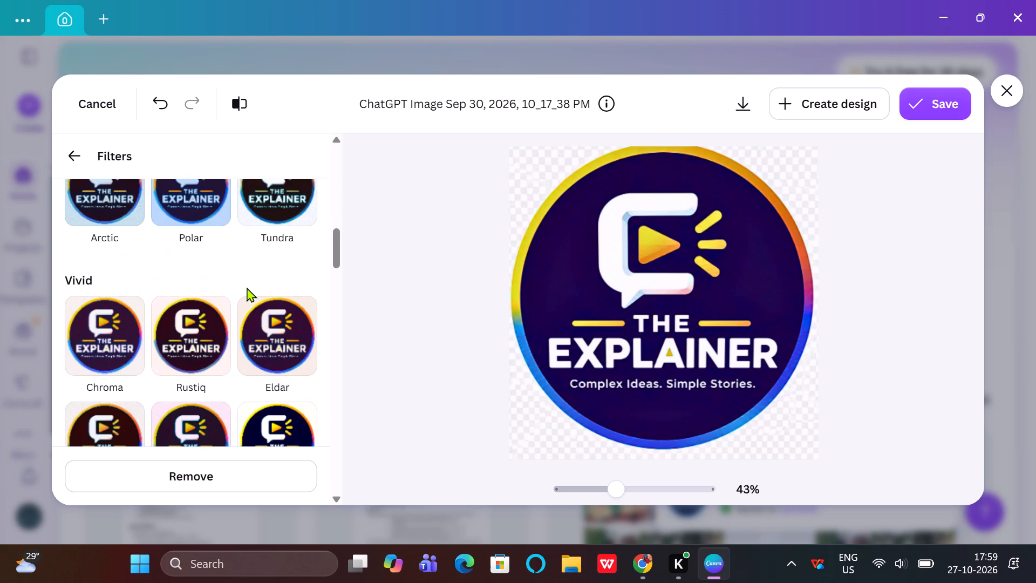
pyautogui.scroll(-14, 247, 287)
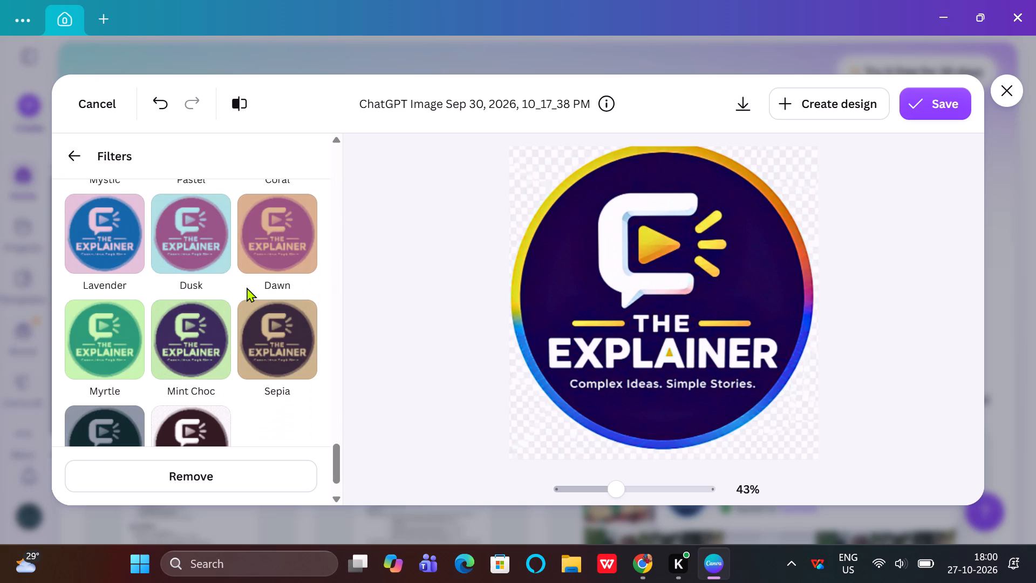
pyautogui.scroll(-2, 247, 287)
pyautogui.scroll(18, 247, 287)
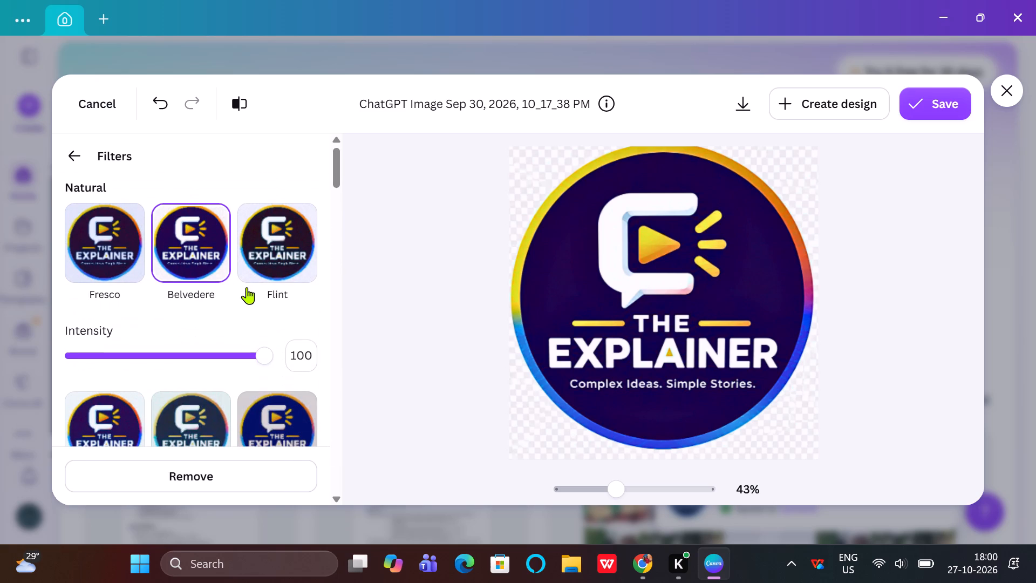
pyautogui.scroll(7, 247, 287)
pyautogui.click(77, 155)
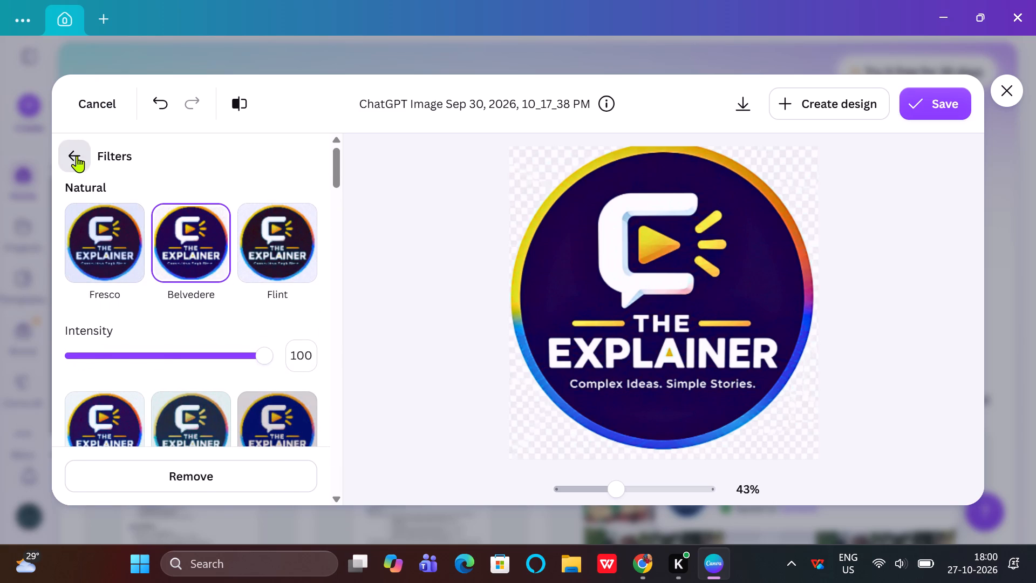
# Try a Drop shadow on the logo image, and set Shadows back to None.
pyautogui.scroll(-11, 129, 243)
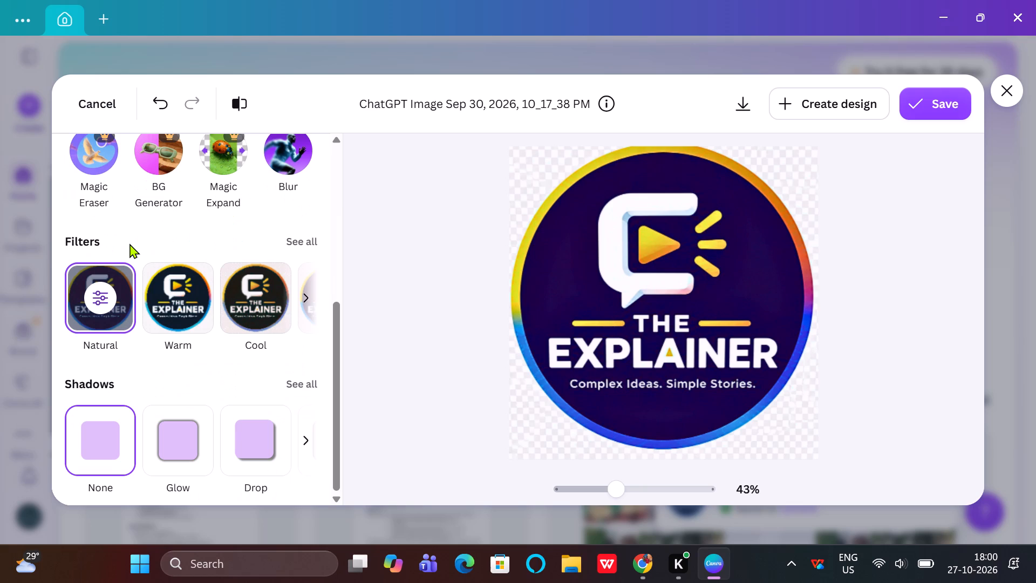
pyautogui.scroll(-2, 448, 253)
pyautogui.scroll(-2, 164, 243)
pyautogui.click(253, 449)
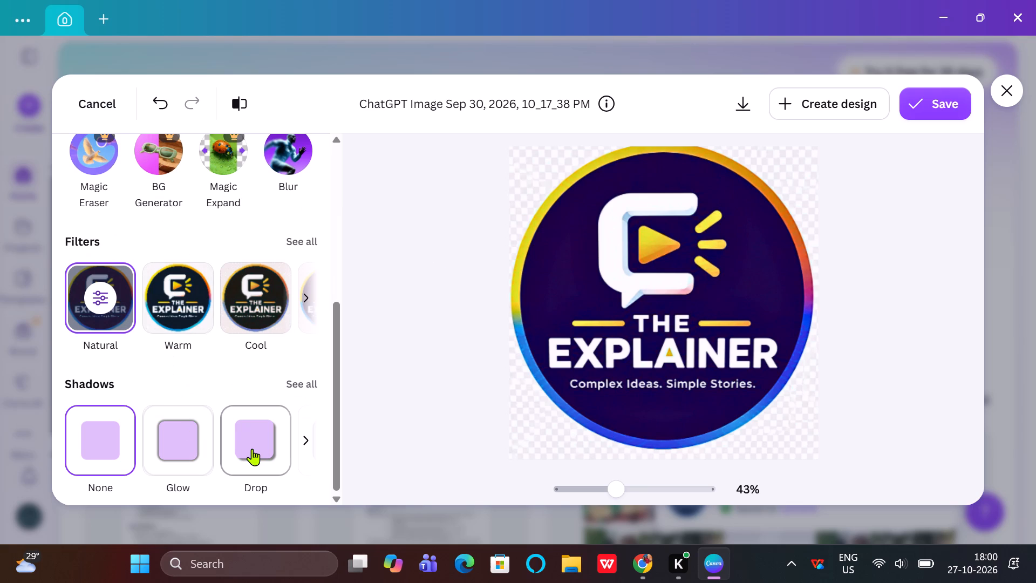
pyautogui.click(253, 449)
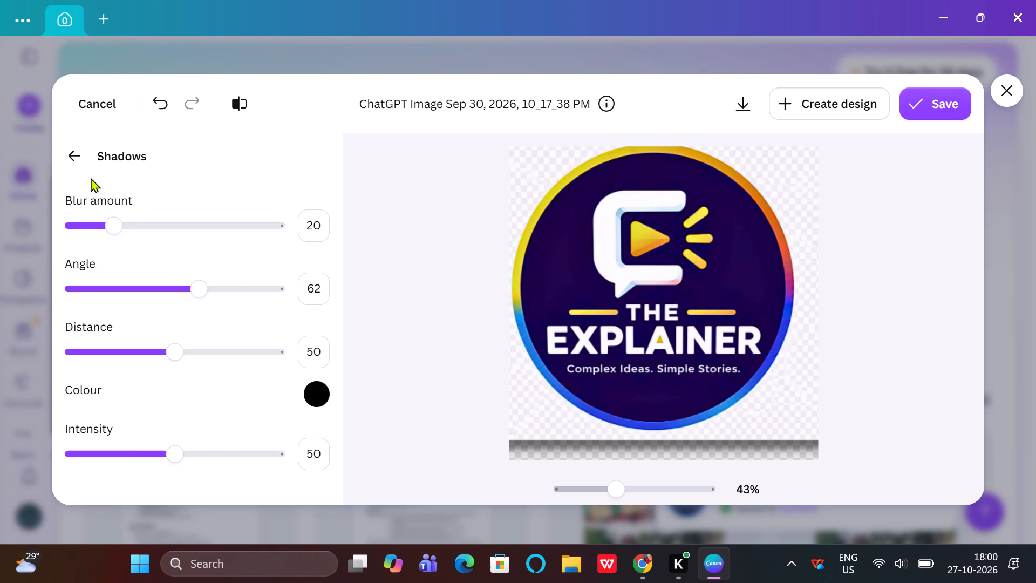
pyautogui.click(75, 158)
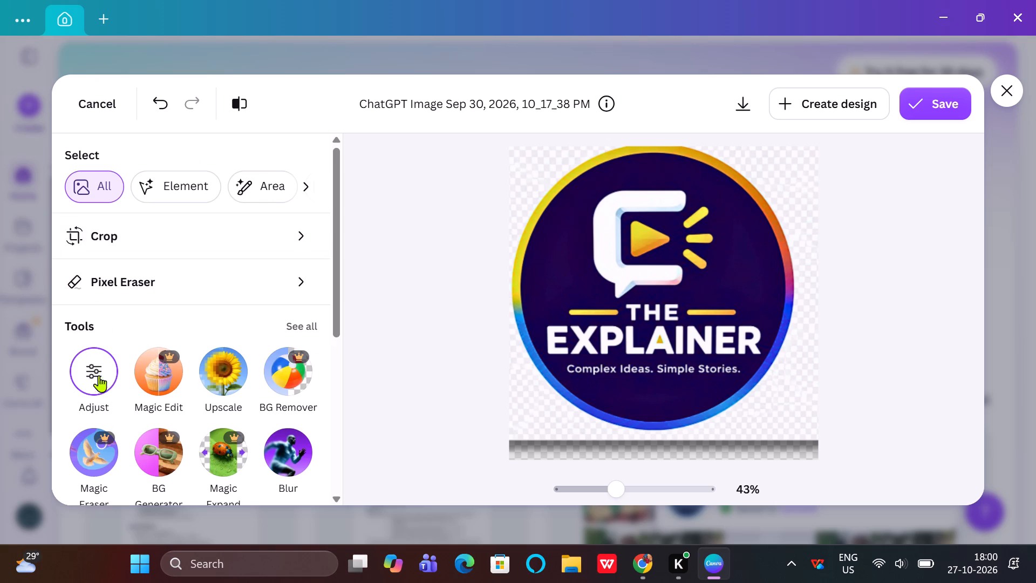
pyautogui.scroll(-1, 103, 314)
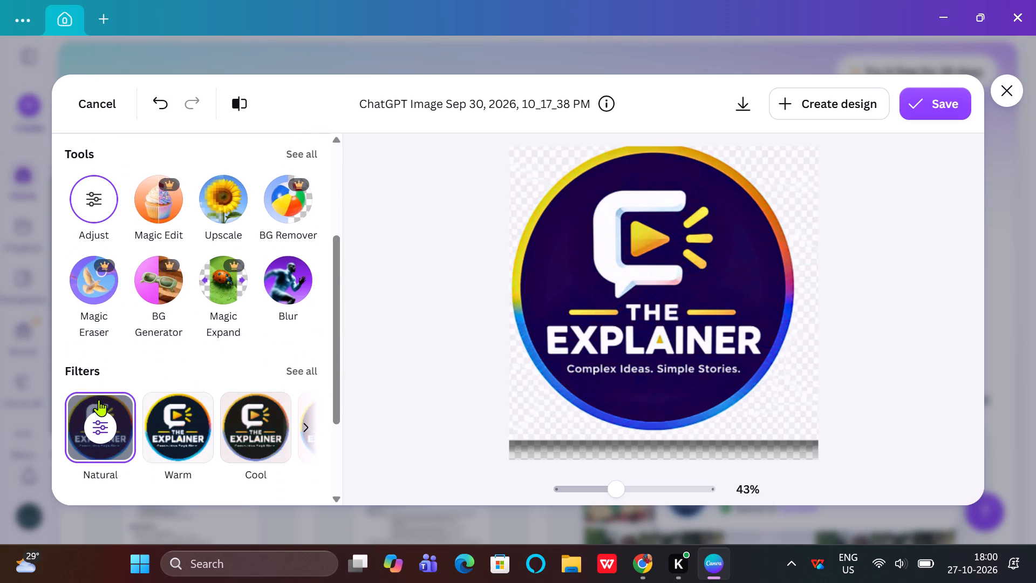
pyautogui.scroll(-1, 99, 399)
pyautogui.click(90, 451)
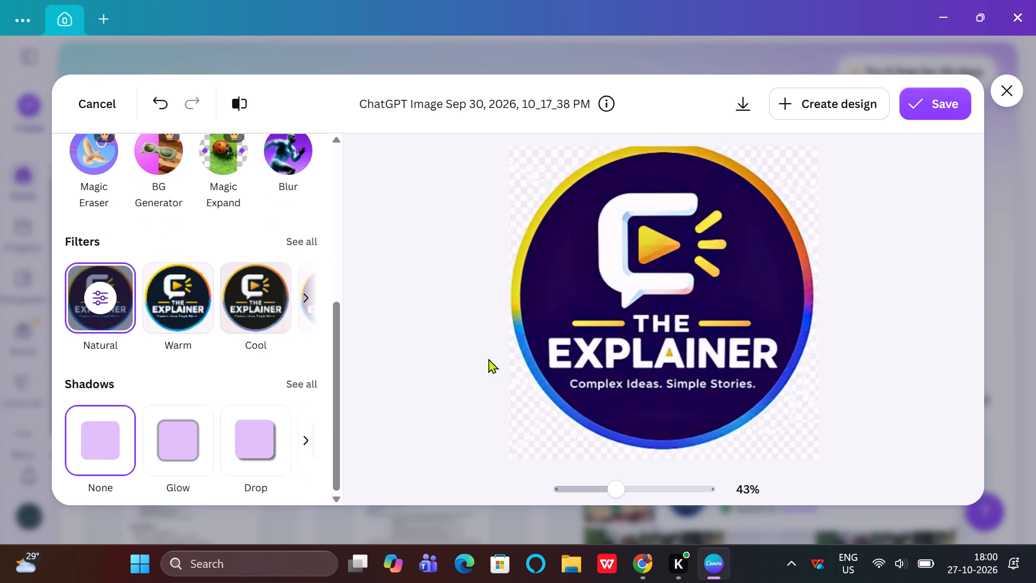
# Create a new design from the edited logo image.
pyautogui.click(801, 112)
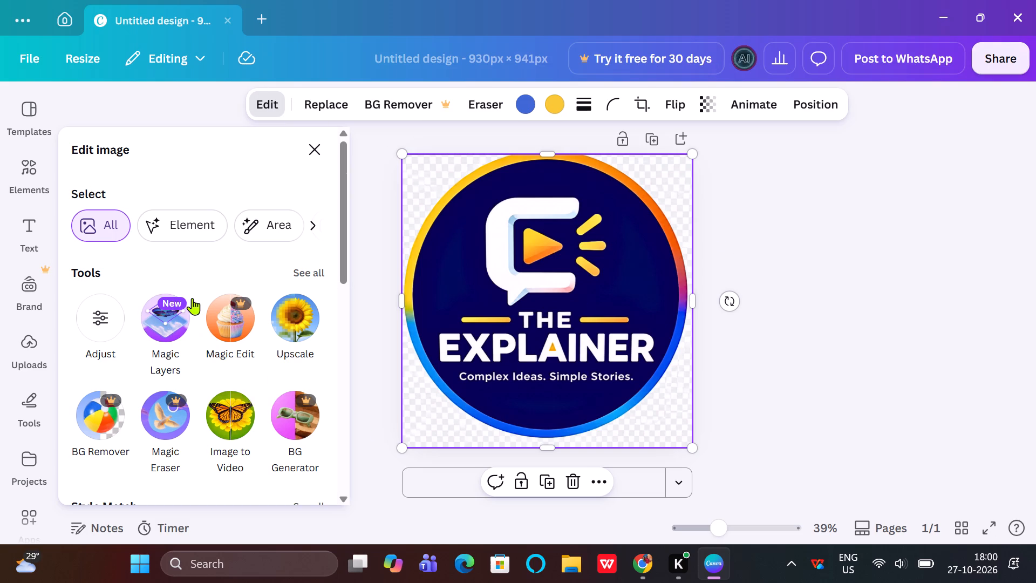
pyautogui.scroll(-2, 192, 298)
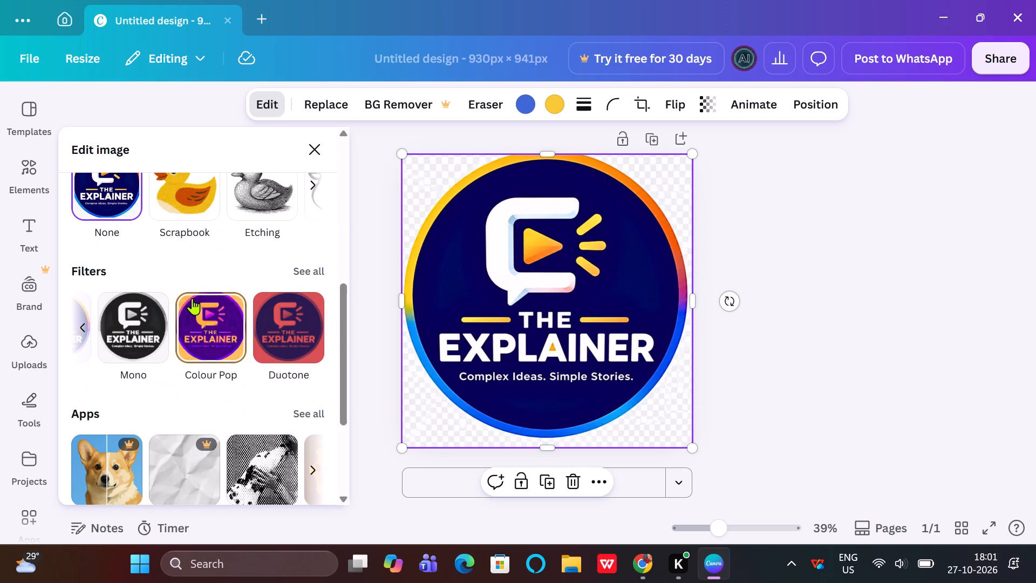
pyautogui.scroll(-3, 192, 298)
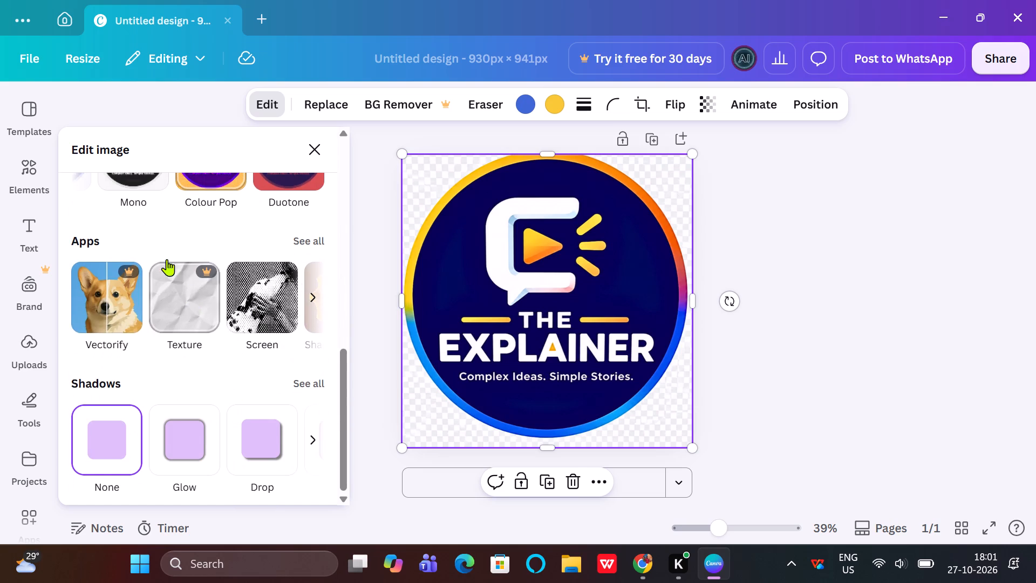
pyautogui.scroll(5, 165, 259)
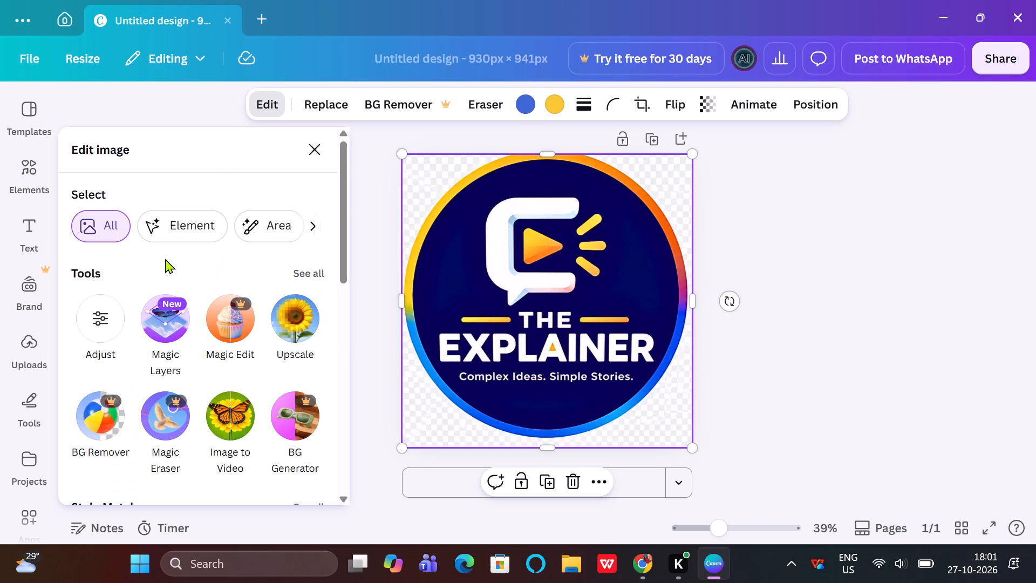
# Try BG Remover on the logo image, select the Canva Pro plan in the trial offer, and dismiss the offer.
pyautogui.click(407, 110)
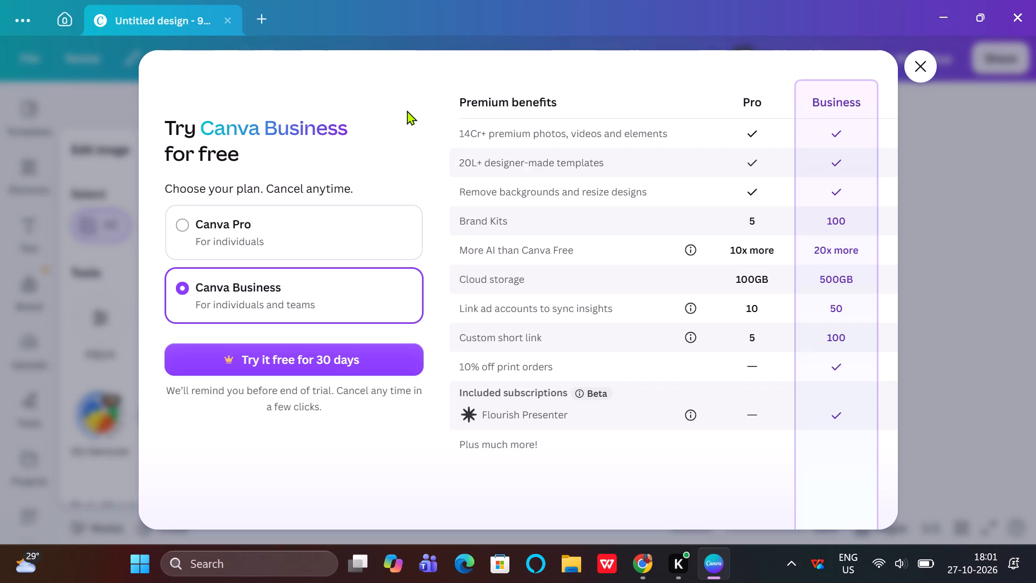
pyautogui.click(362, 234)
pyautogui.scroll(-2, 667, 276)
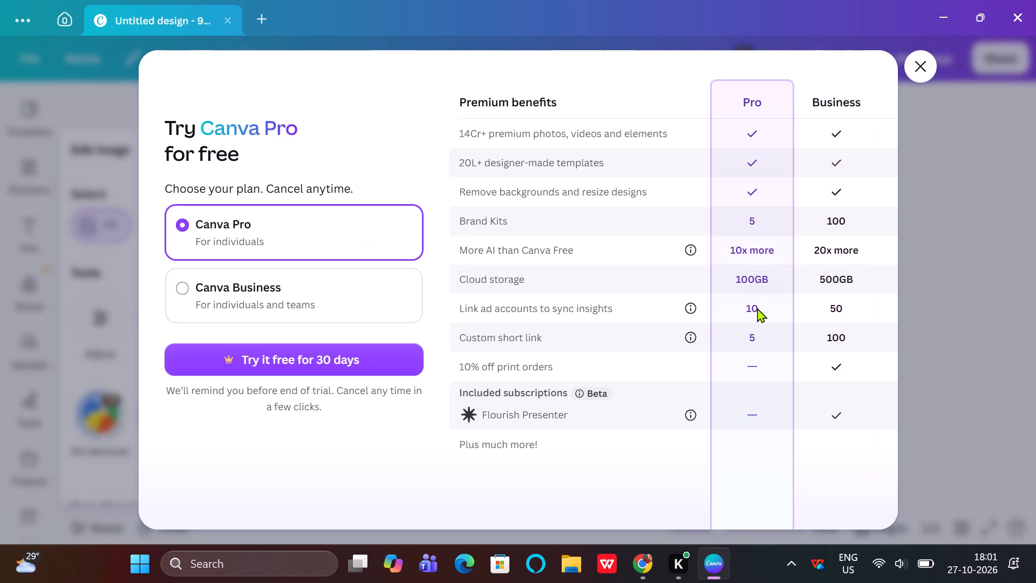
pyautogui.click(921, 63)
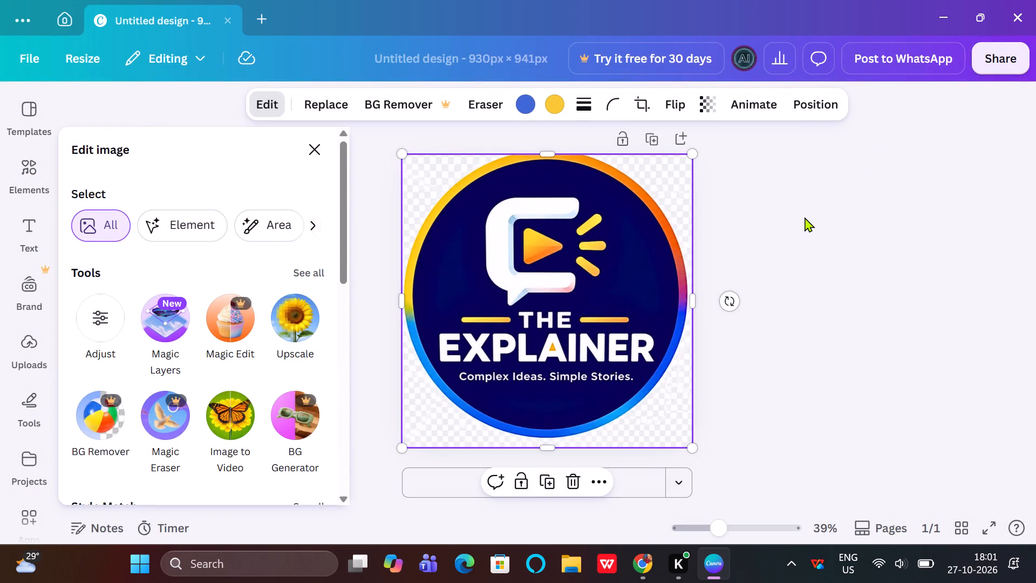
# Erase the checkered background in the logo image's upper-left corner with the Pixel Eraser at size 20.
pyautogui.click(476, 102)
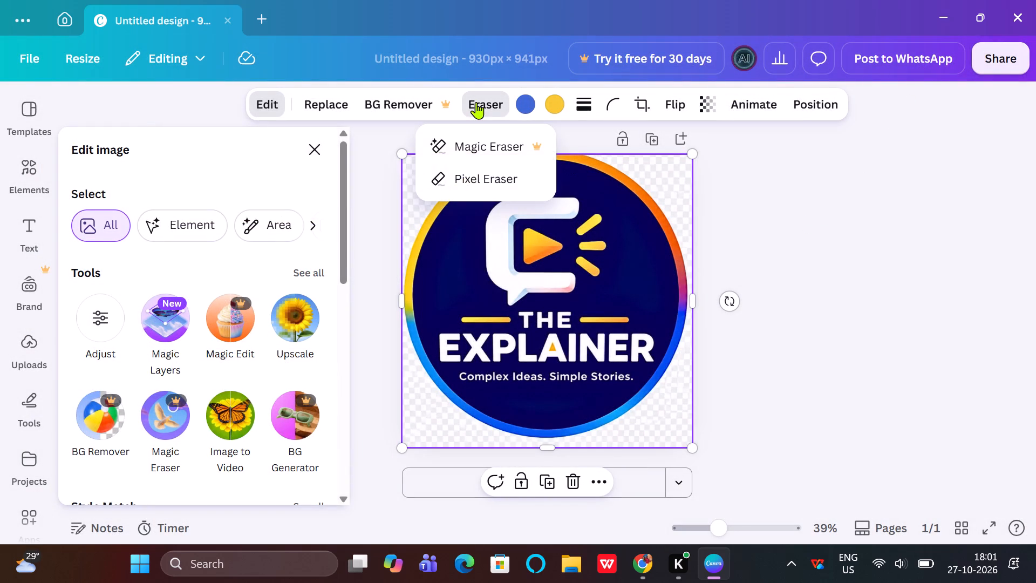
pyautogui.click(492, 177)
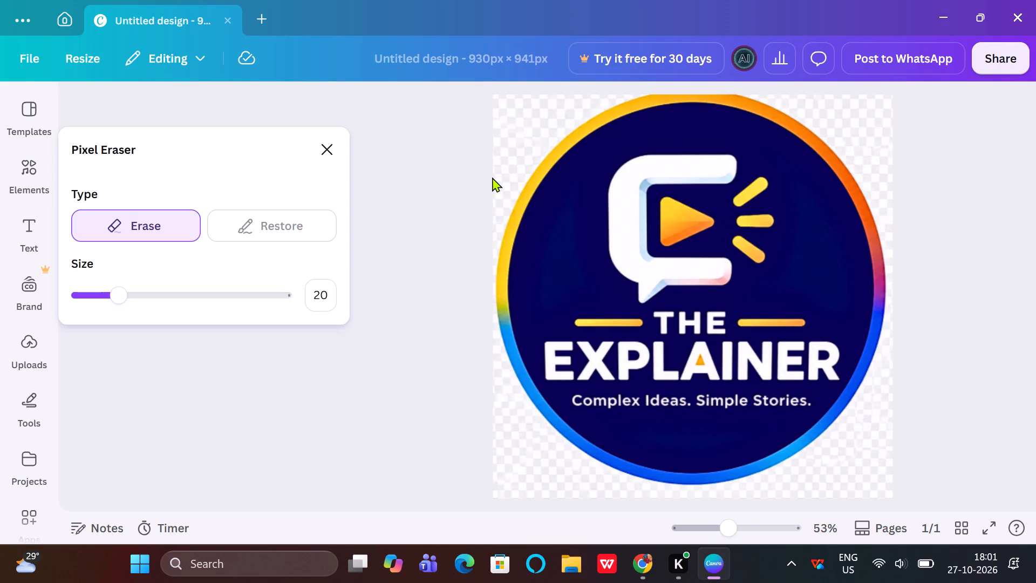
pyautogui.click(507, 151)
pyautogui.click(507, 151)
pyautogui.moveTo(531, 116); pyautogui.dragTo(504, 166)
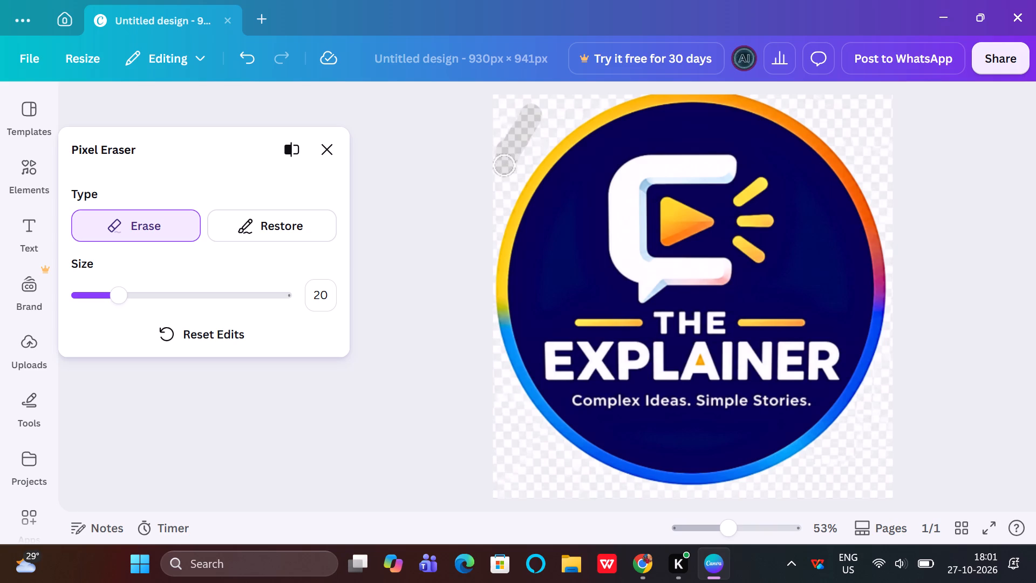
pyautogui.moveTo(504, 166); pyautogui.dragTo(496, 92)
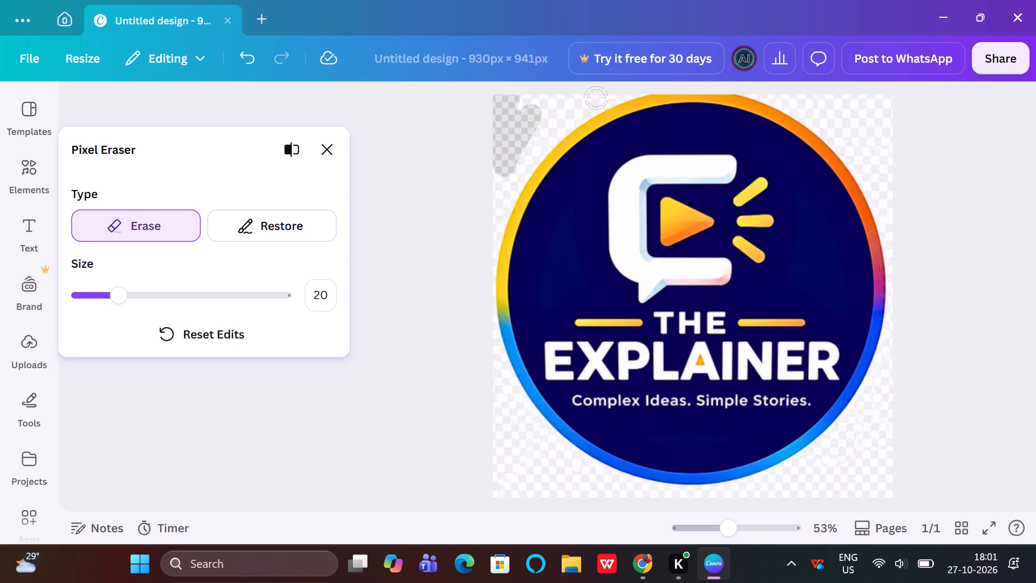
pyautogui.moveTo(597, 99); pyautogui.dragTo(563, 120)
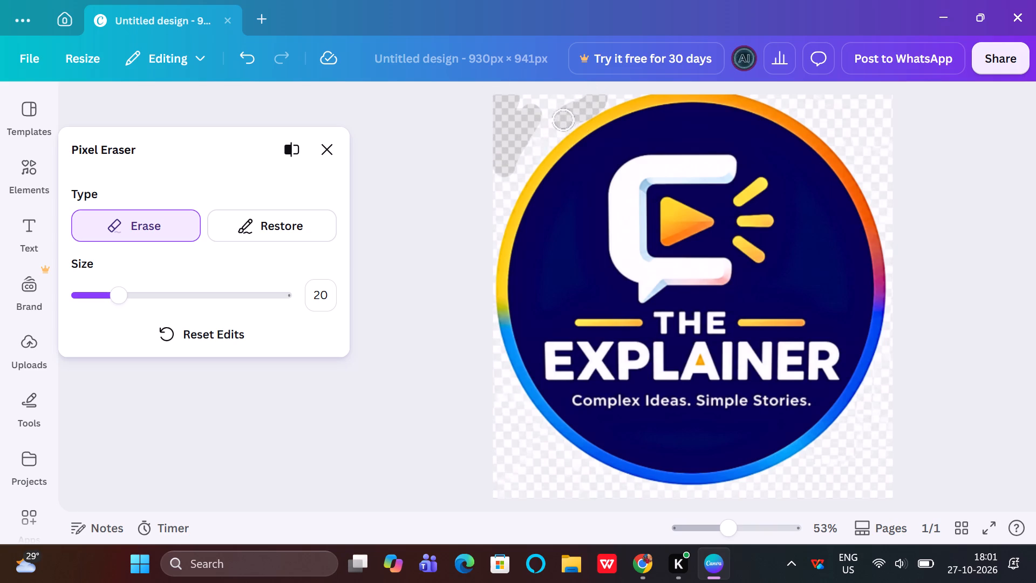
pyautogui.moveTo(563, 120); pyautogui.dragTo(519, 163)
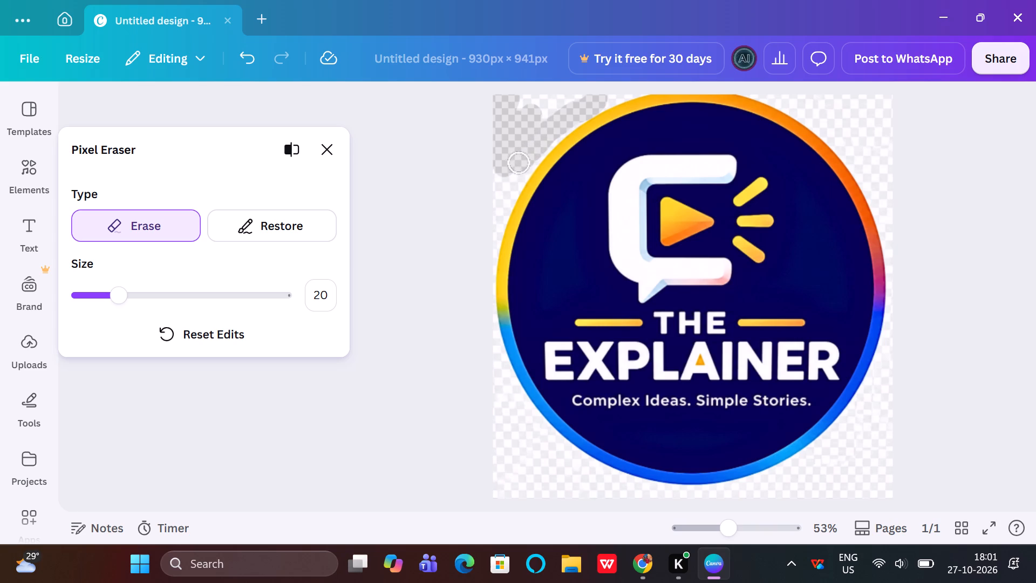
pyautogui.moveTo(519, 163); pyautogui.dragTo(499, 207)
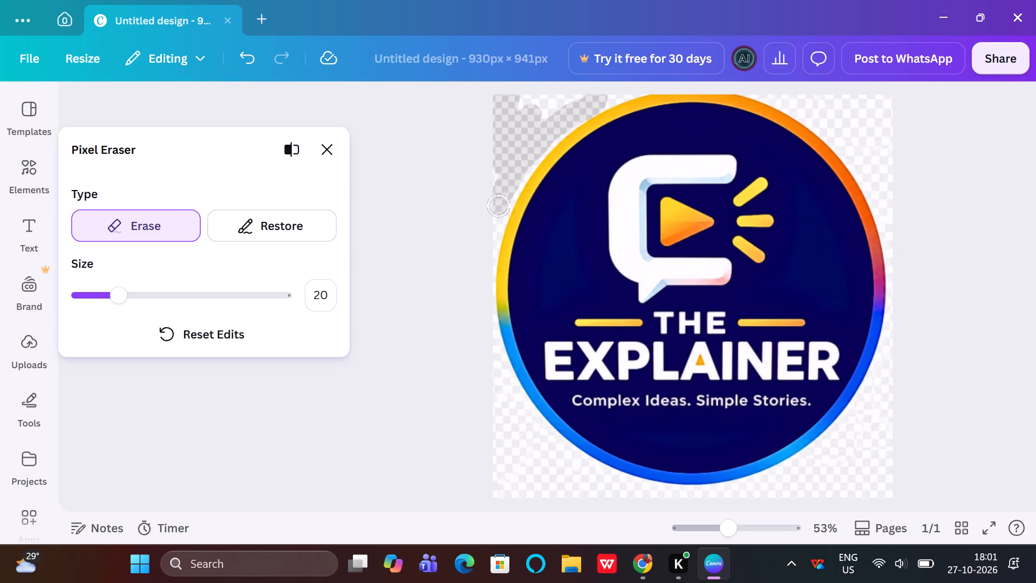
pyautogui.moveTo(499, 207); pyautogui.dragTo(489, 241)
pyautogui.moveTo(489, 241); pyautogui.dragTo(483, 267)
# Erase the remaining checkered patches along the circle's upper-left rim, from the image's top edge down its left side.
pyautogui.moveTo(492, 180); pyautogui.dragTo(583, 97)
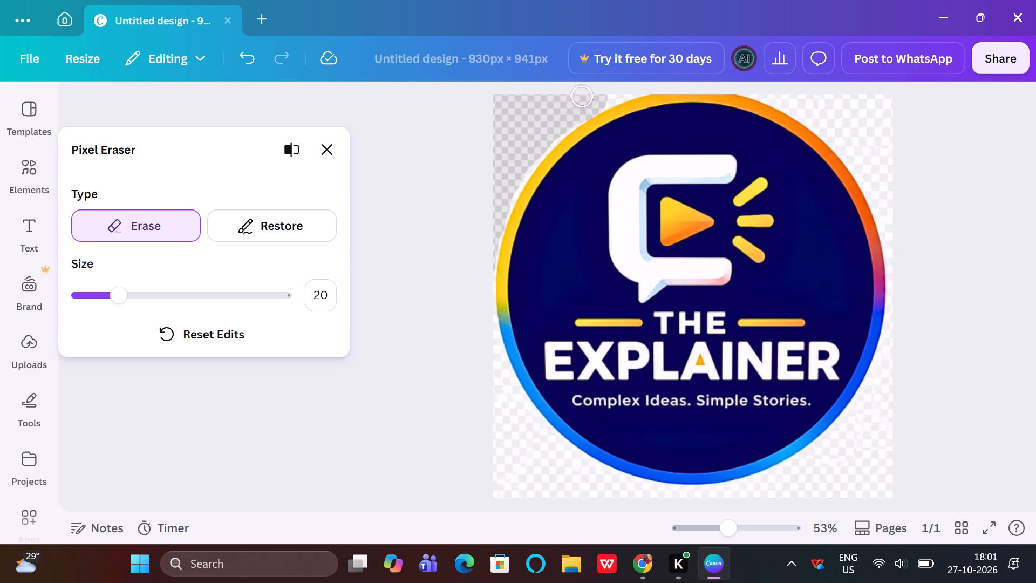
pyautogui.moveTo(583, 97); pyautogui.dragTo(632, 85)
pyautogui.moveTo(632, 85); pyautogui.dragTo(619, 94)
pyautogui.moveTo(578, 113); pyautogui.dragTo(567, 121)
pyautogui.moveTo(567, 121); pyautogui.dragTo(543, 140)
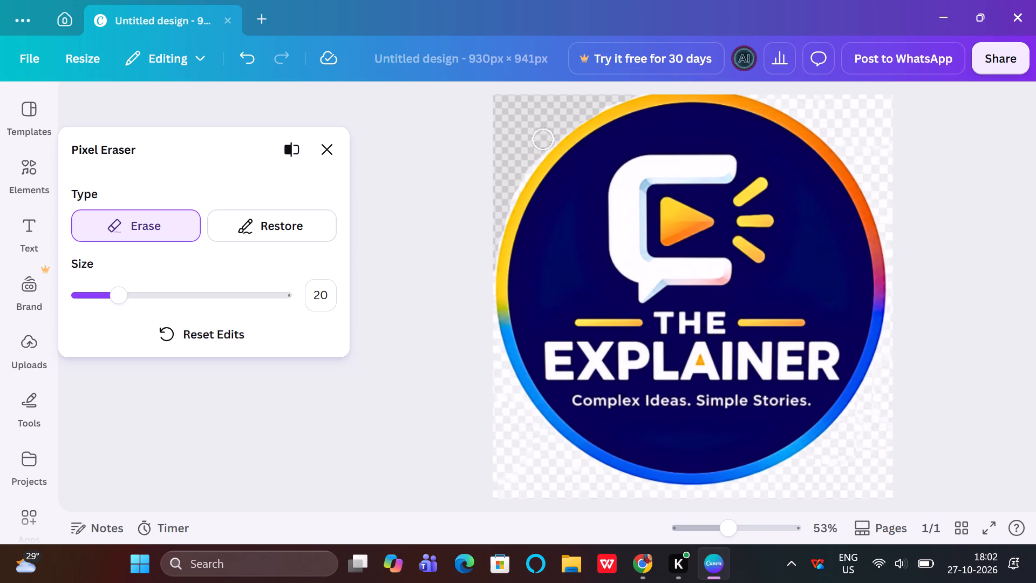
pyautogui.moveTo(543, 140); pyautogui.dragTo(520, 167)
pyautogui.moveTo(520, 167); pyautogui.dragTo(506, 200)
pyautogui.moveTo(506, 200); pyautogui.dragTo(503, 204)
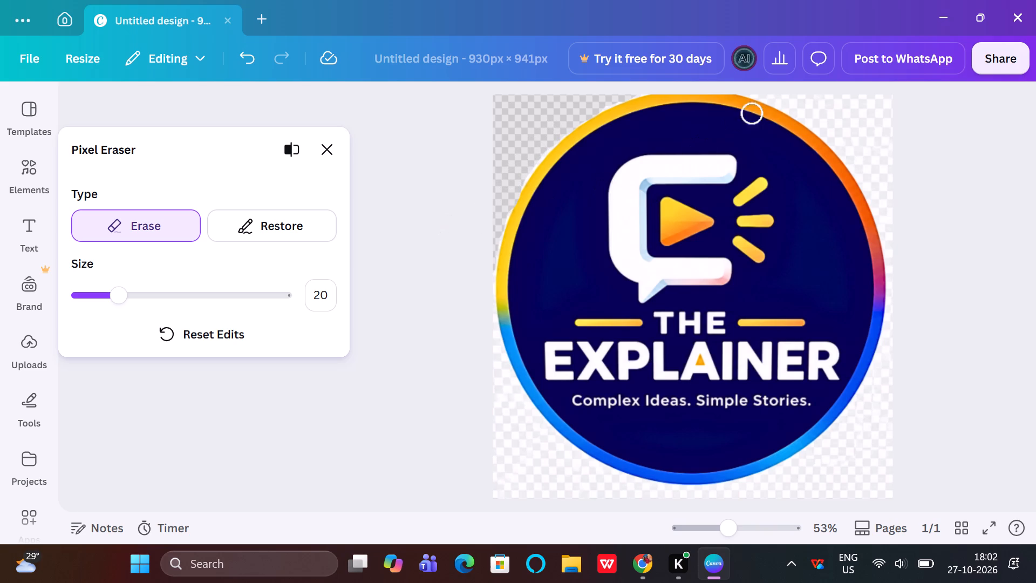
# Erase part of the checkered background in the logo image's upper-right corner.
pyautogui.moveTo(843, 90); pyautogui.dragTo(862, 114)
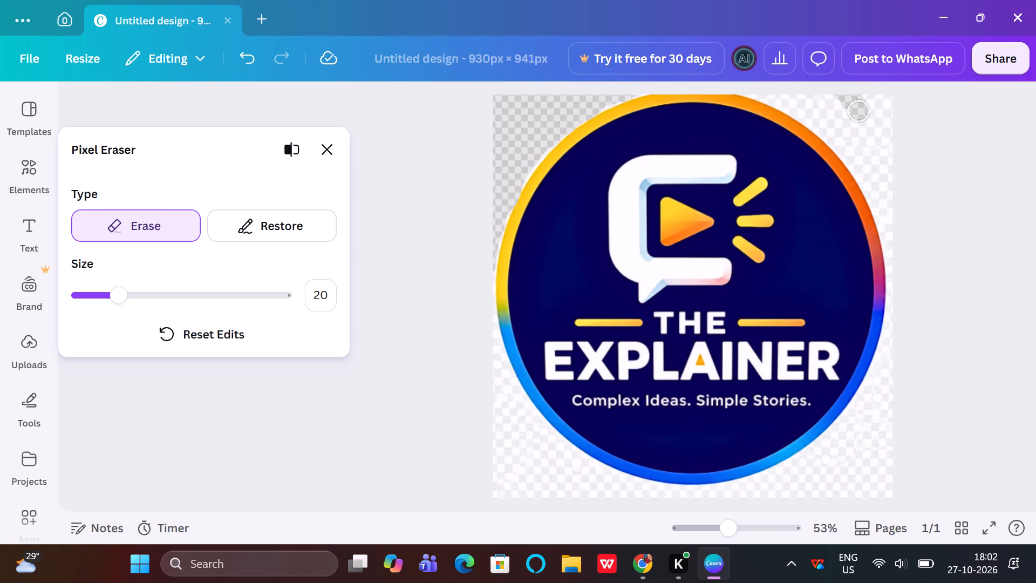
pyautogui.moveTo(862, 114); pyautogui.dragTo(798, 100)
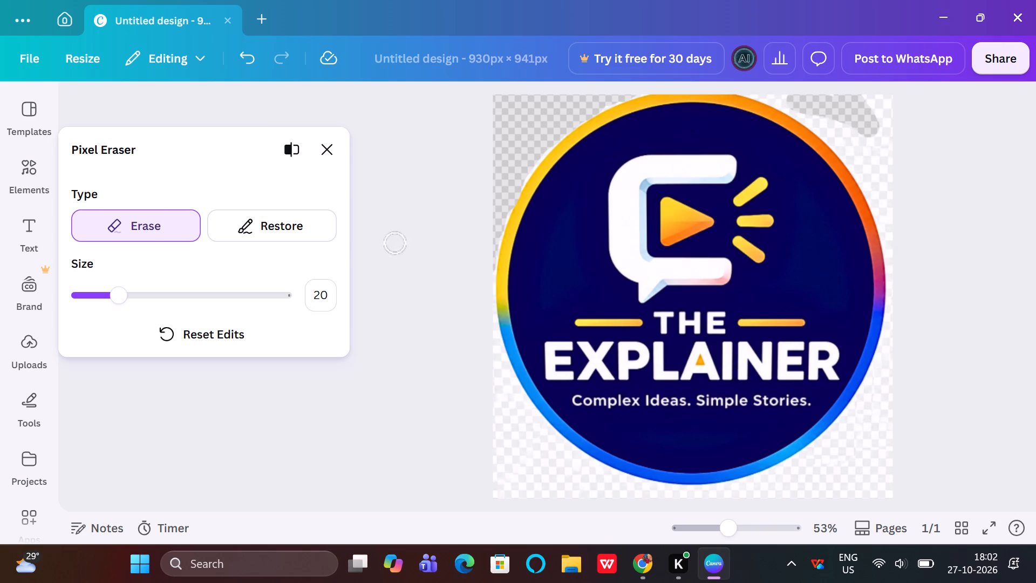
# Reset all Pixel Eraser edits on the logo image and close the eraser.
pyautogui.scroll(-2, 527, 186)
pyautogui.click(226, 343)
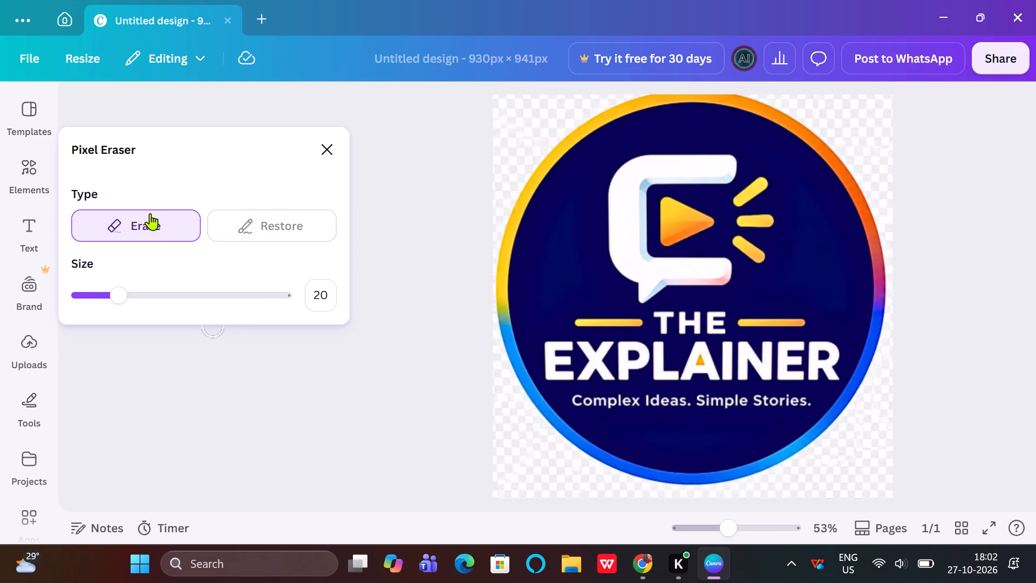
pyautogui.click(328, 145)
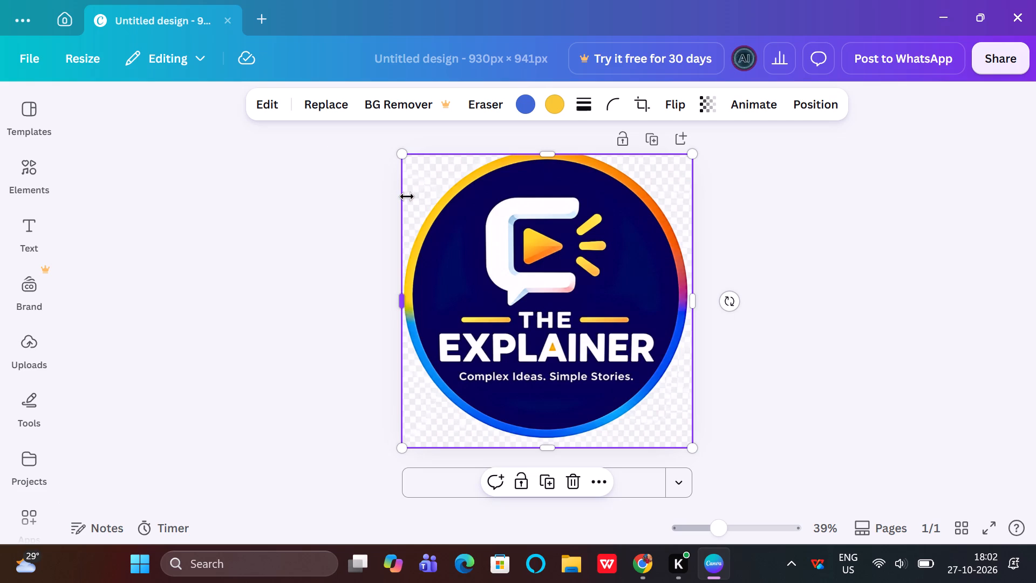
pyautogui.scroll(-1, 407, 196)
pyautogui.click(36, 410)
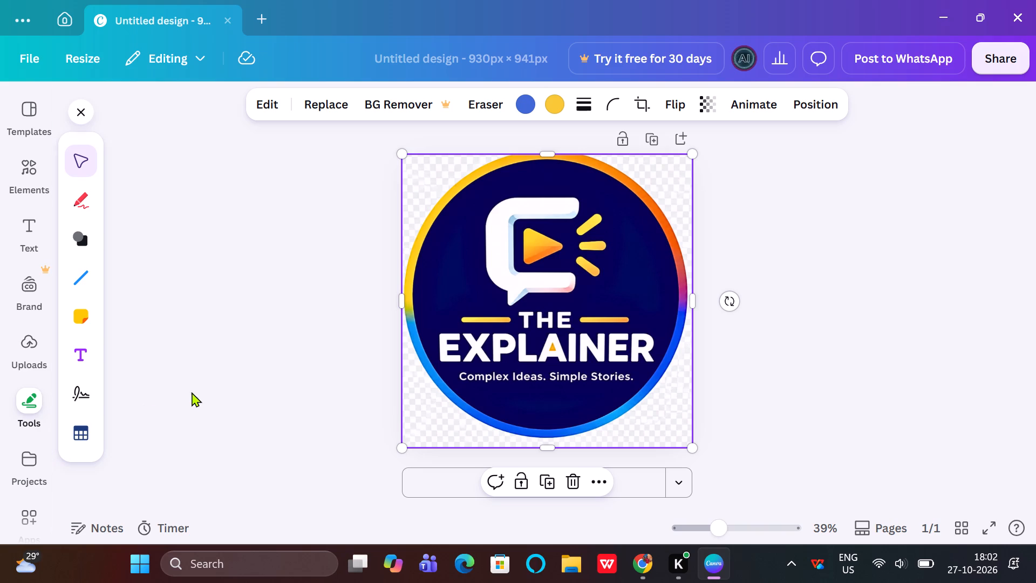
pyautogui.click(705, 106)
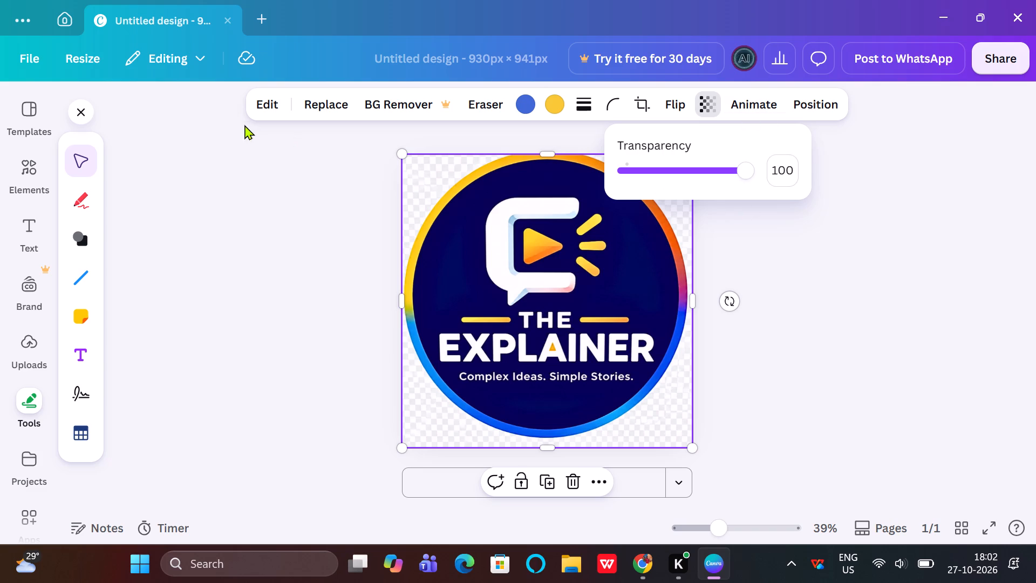
# Select only the Background of the logo image for editing.
pyautogui.click(264, 100)
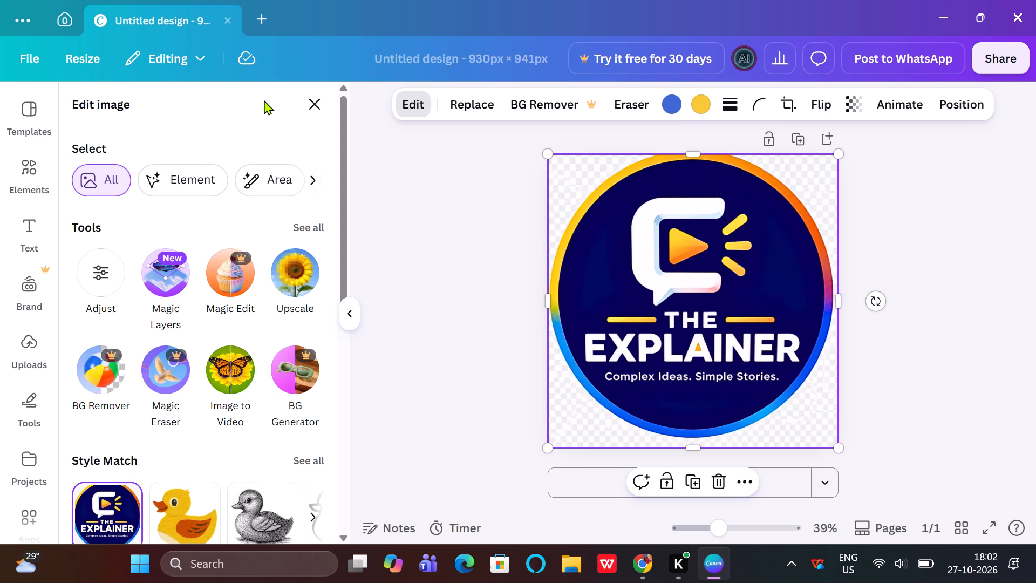
pyautogui.click(309, 180)
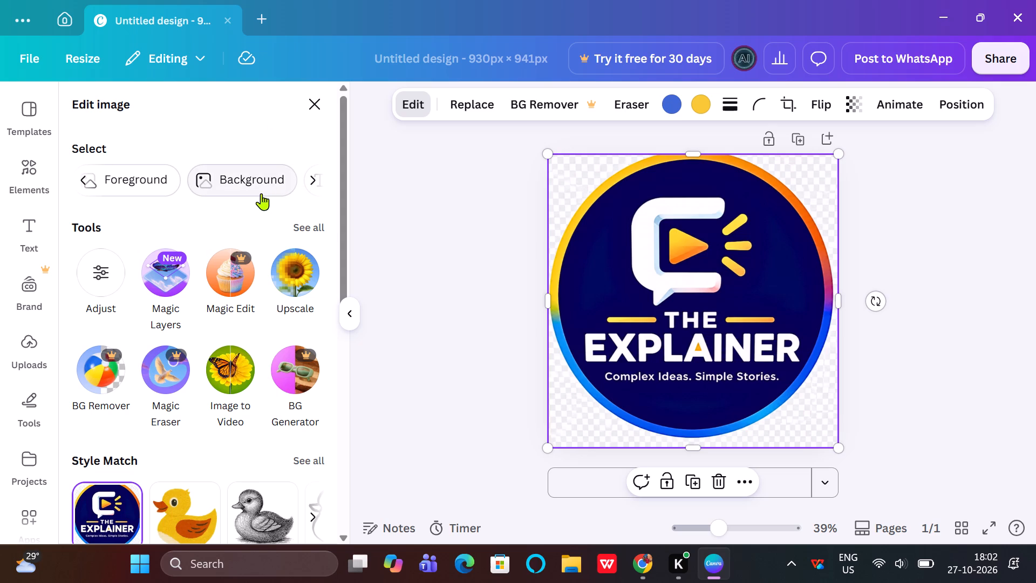
pyautogui.click(218, 182)
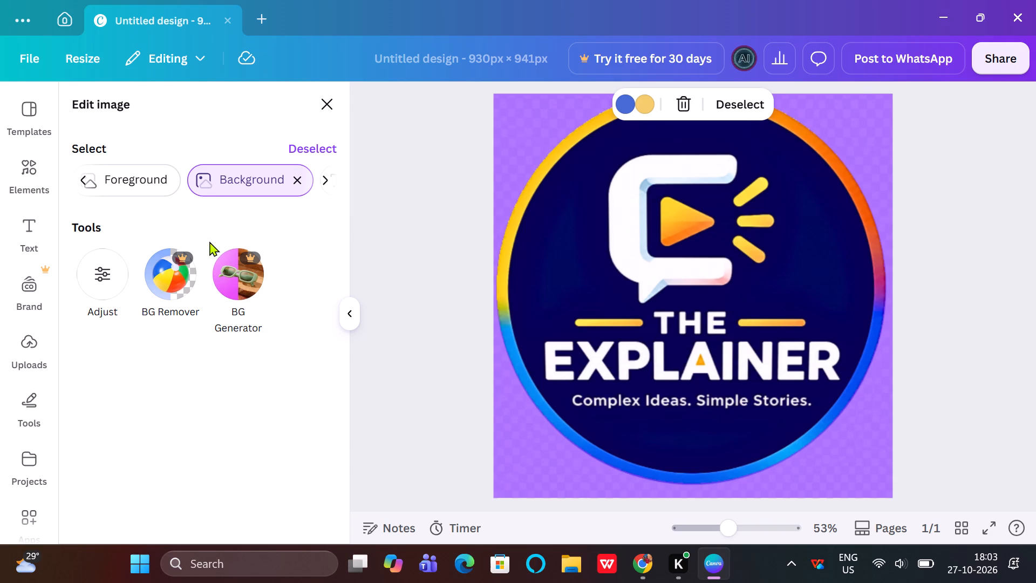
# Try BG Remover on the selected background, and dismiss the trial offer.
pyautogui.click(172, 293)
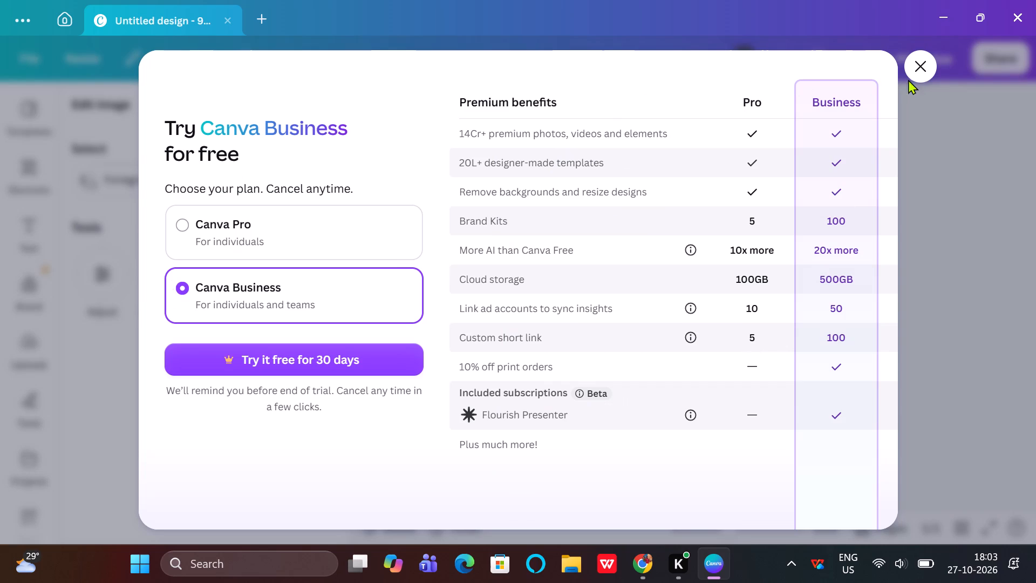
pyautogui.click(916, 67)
# Adjust the white balance of the logo's background, setting Temperature to -16.
pyautogui.click(111, 272)
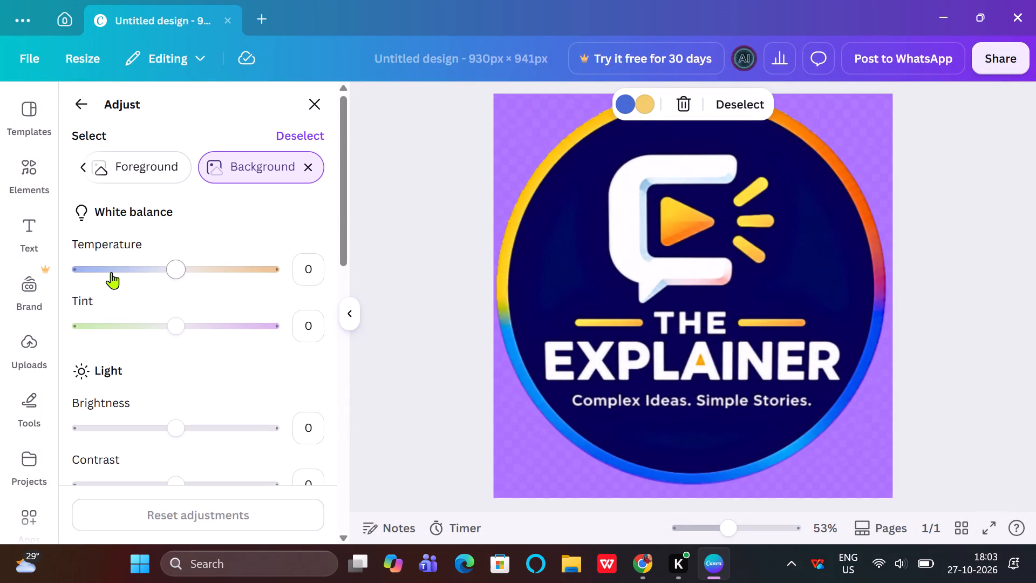
pyautogui.moveTo(180, 275); pyautogui.dragTo(168, 275)
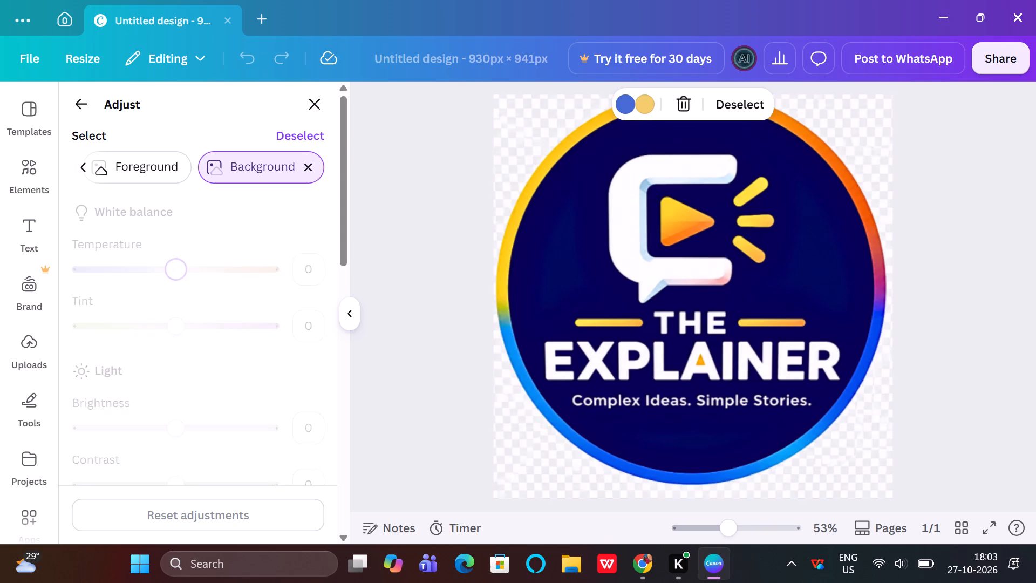
pyautogui.moveTo(168, 275); pyautogui.dragTo(160, 276)
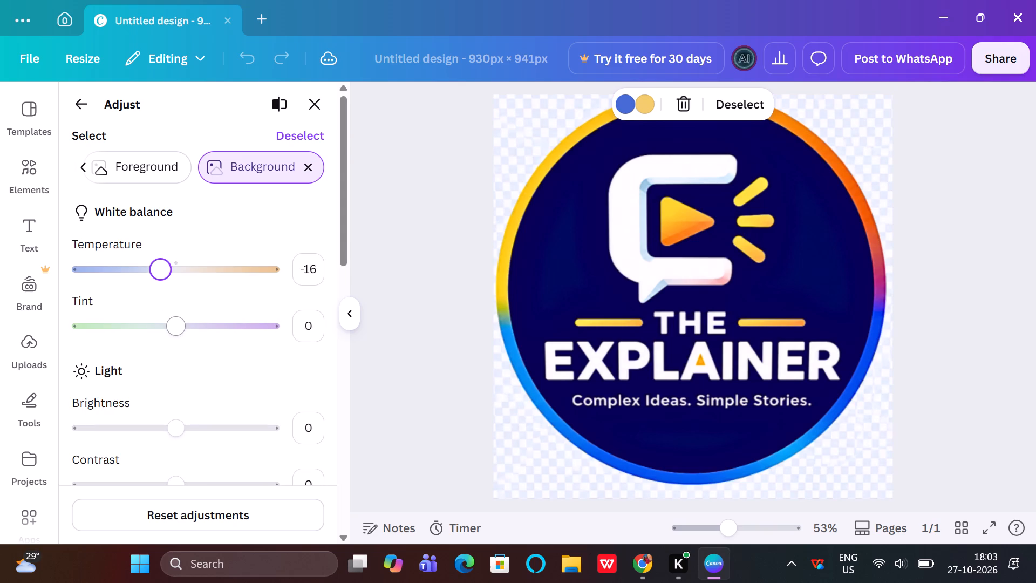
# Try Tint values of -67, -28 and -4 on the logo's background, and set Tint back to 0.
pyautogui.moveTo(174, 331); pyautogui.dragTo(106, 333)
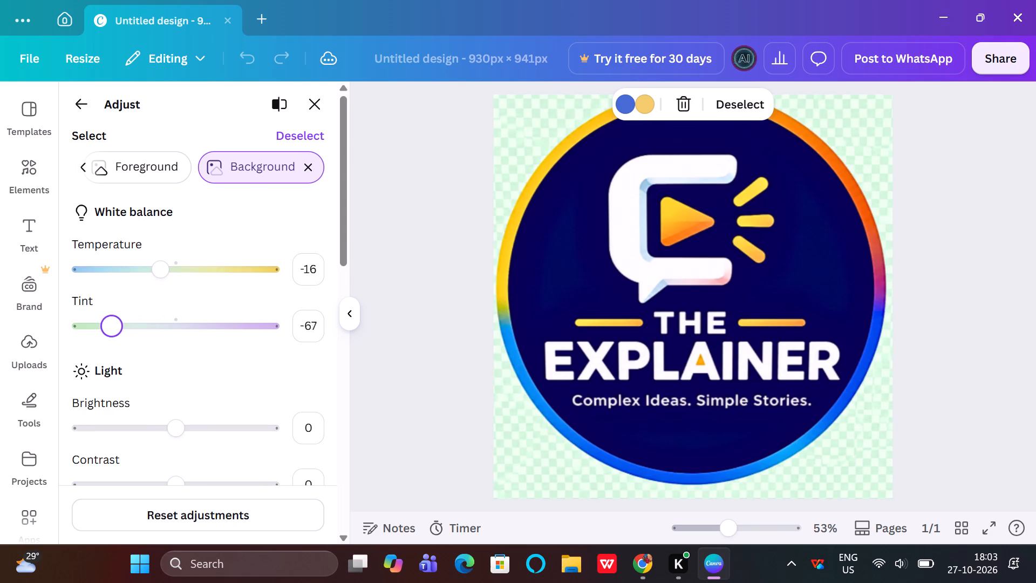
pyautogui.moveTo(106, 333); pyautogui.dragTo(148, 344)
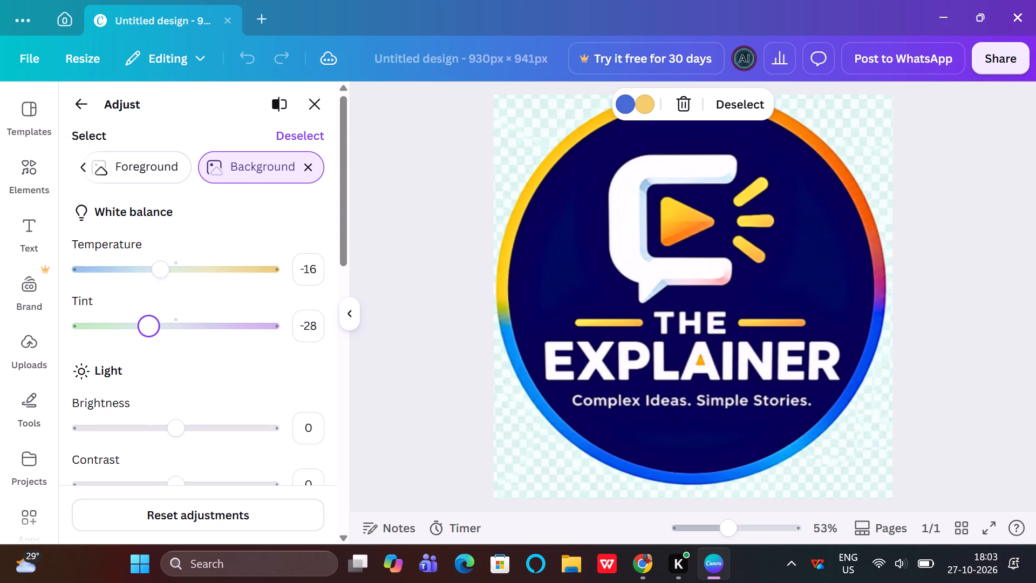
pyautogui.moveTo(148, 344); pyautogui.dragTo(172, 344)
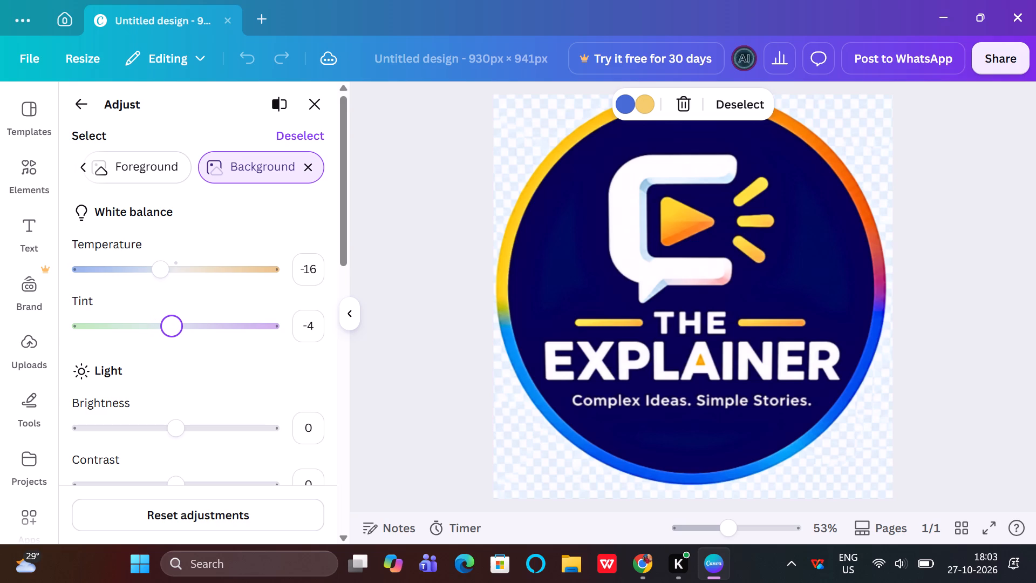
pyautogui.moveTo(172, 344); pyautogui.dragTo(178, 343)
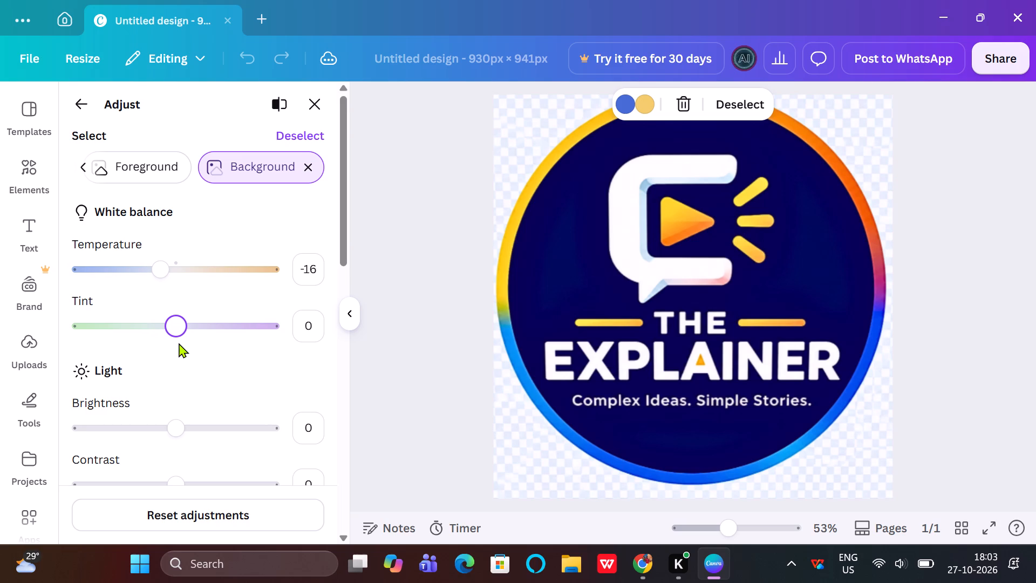
# Set Brightness and Contrast to 100 for the logo's background.
pyautogui.moveTo(174, 428); pyautogui.dragTo(147, 431)
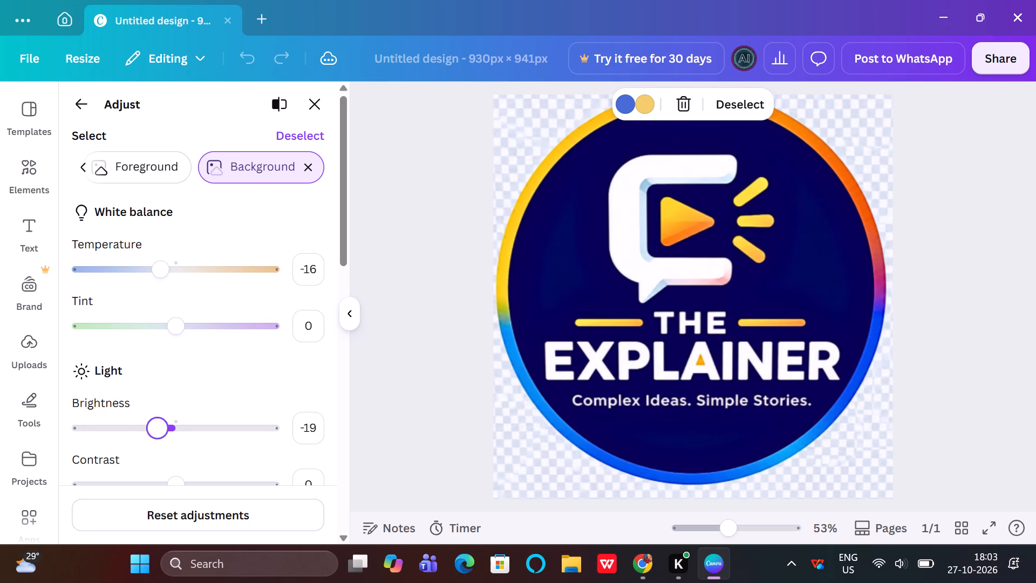
pyautogui.moveTo(147, 431); pyautogui.dragTo(291, 457)
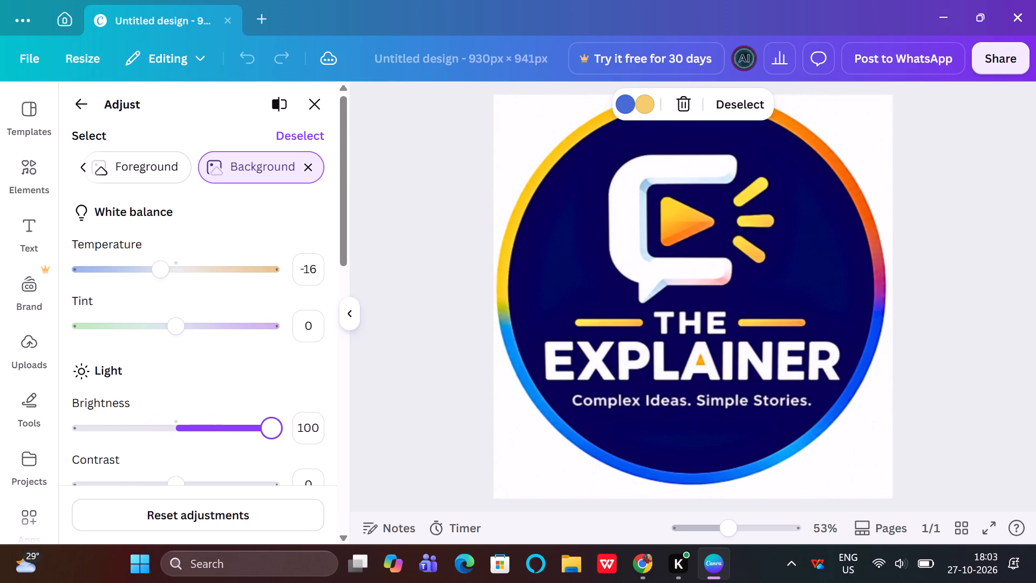
pyautogui.moveTo(291, 457); pyautogui.dragTo(324, 457)
pyautogui.scroll(-1, 216, 375)
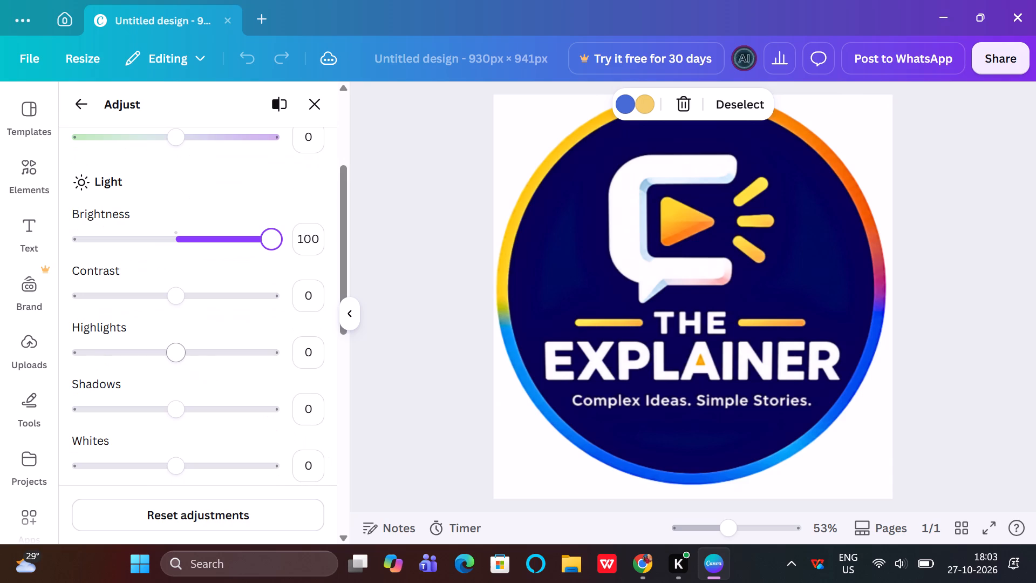
pyautogui.moveTo(176, 301); pyautogui.dragTo(324, 304)
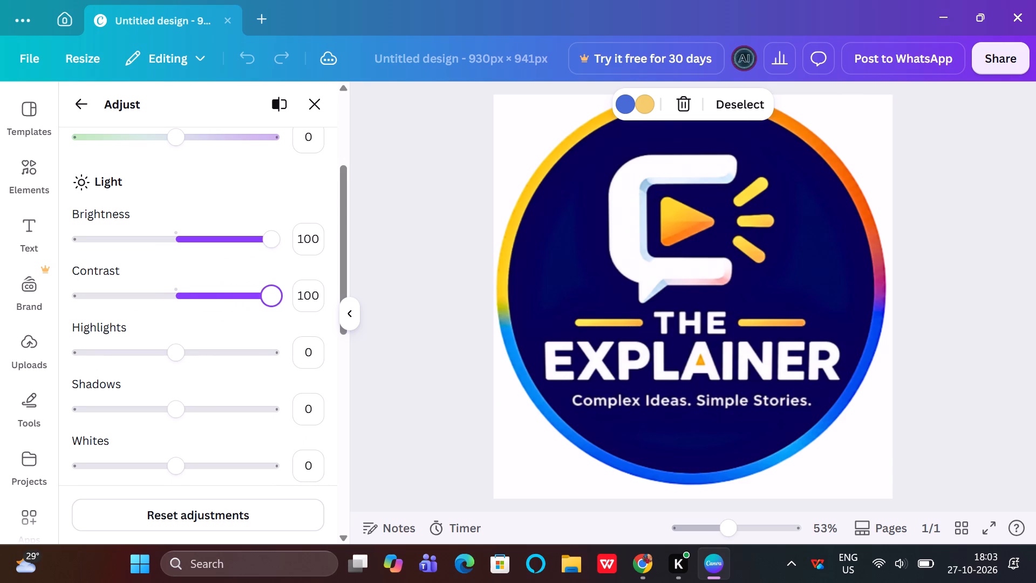
pyautogui.moveTo(324, 304); pyautogui.dragTo(349, 306)
pyautogui.moveTo(263, 302); pyautogui.dragTo(71, 330)
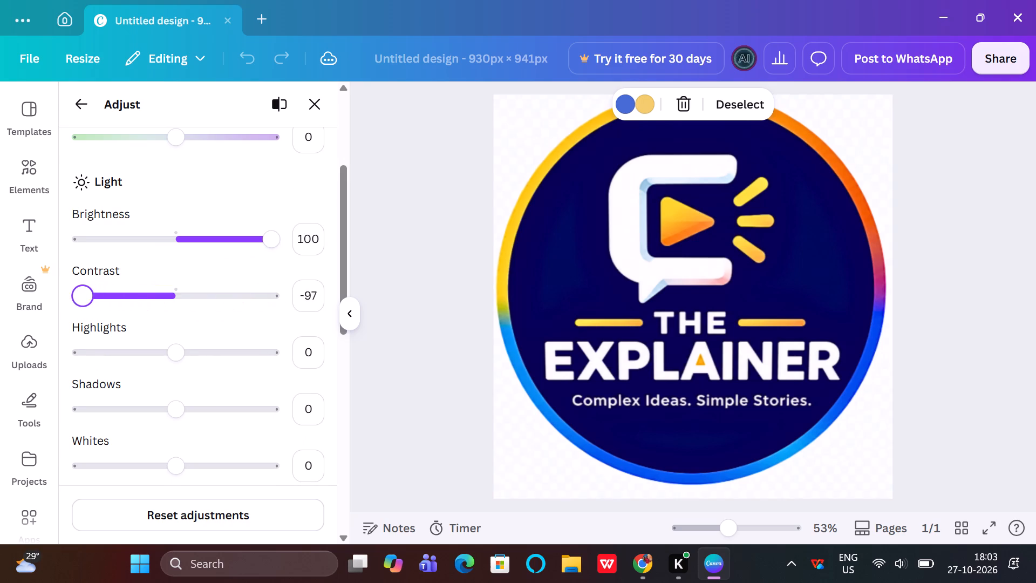
pyautogui.moveTo(71, 330); pyautogui.dragTo(308, 329)
# Set Highlights, Shadows and Blacks to -100 and Whites to 100 for the logo's background.
pyautogui.moveTo(184, 351); pyautogui.dragTo(175, 351)
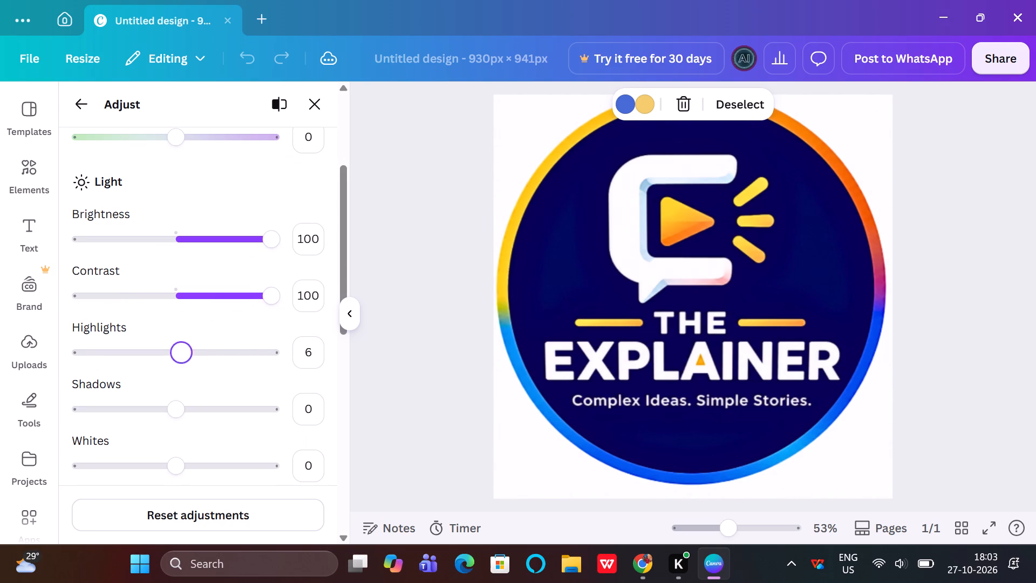
pyautogui.moveTo(175, 351); pyautogui.dragTo(346, 365)
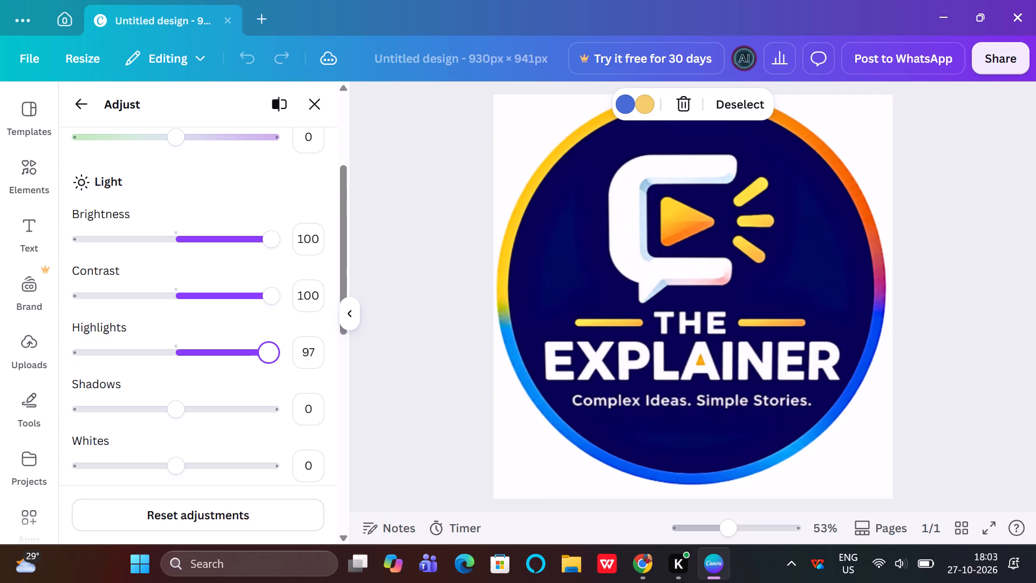
pyautogui.moveTo(346, 365); pyautogui.dragTo(35, 367)
pyautogui.scroll(-1, 254, 254)
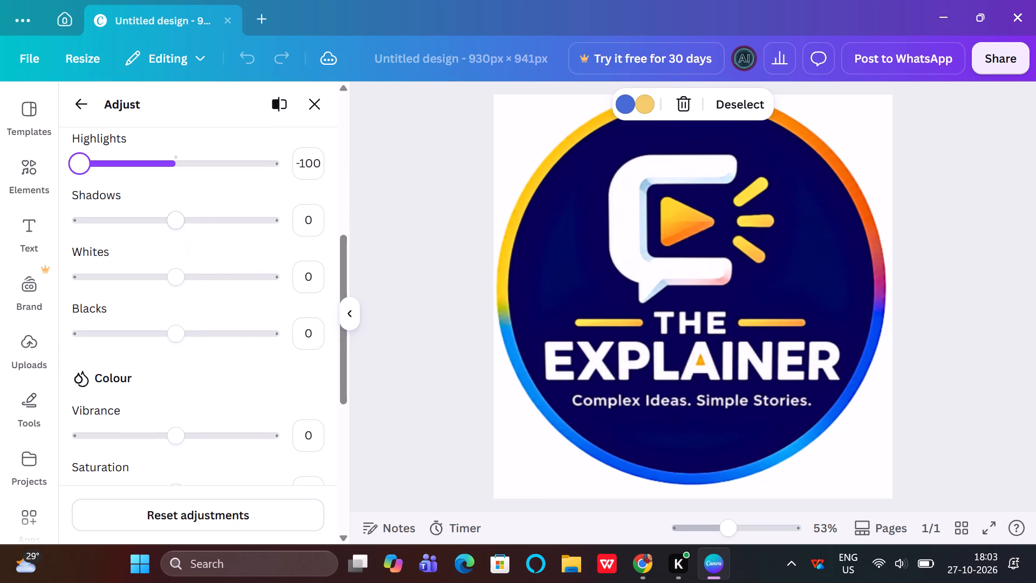
pyautogui.moveTo(176, 225); pyautogui.dragTo(0, 293)
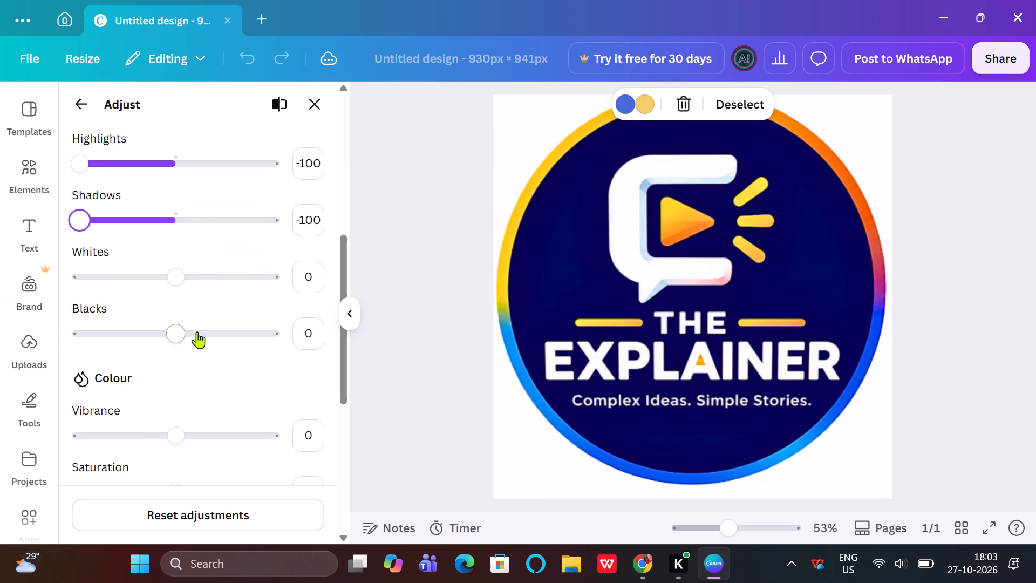
pyautogui.moveTo(175, 284); pyautogui.dragTo(324, 294)
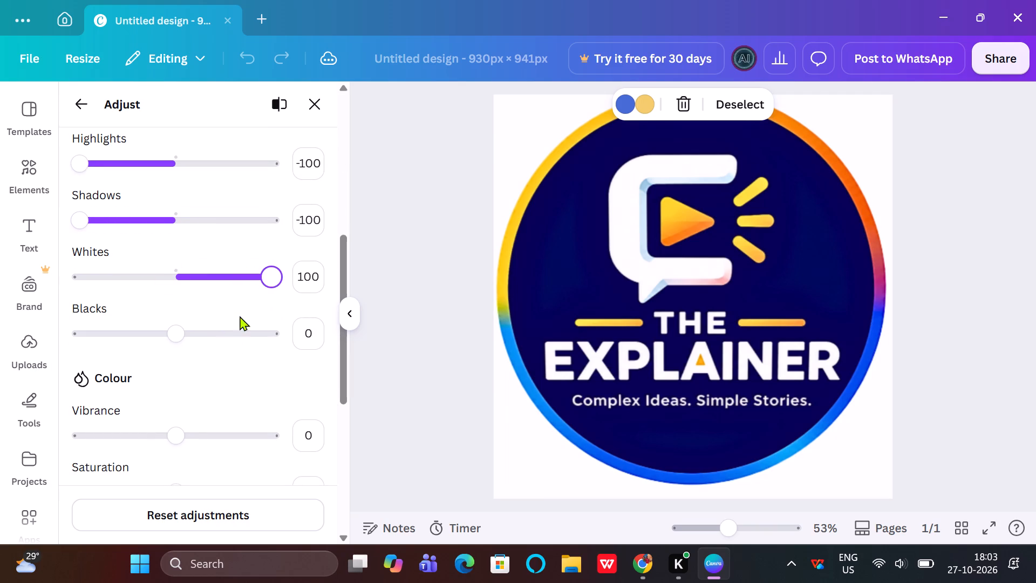
pyautogui.moveTo(176, 331); pyautogui.dragTo(46, 367)
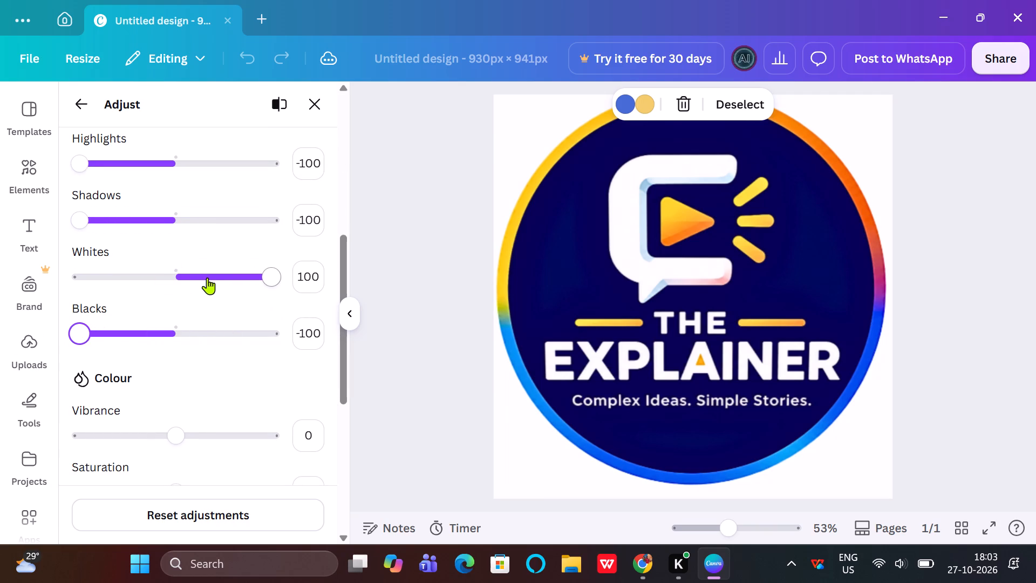
# Set Vibrance and Saturation to -100 for the logo's background.
pyautogui.scroll(-1, 207, 277)
pyautogui.moveTo(168, 243); pyautogui.dragTo(304, 256)
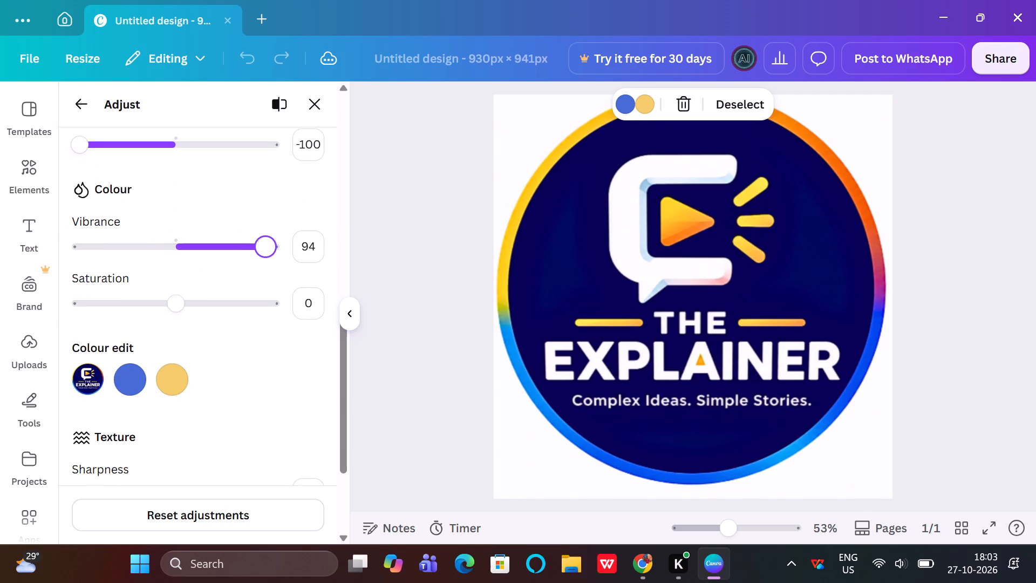
pyautogui.moveTo(304, 256); pyautogui.dragTo(0, 345)
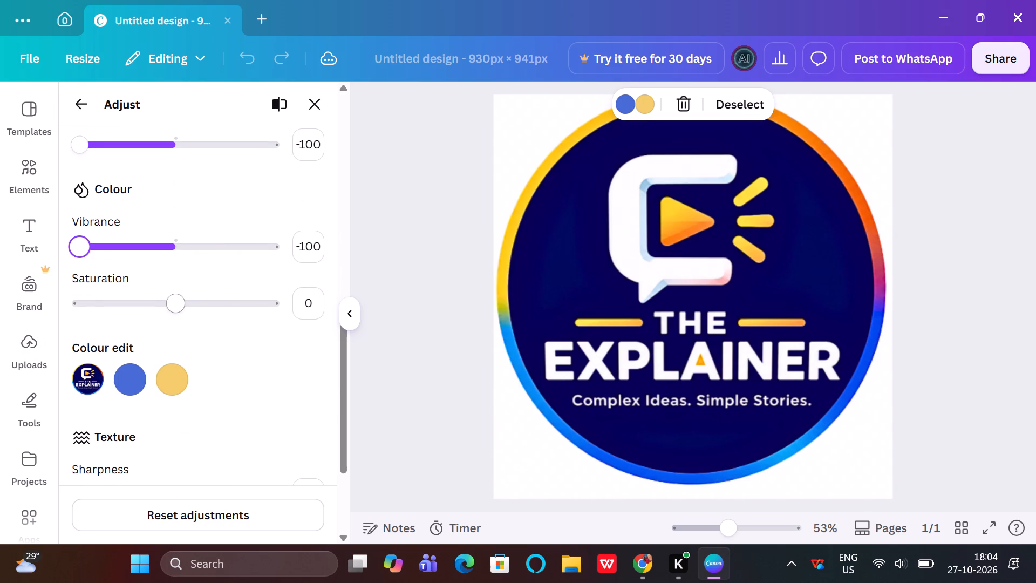
pyautogui.moveTo(171, 304); pyautogui.dragTo(2, 334)
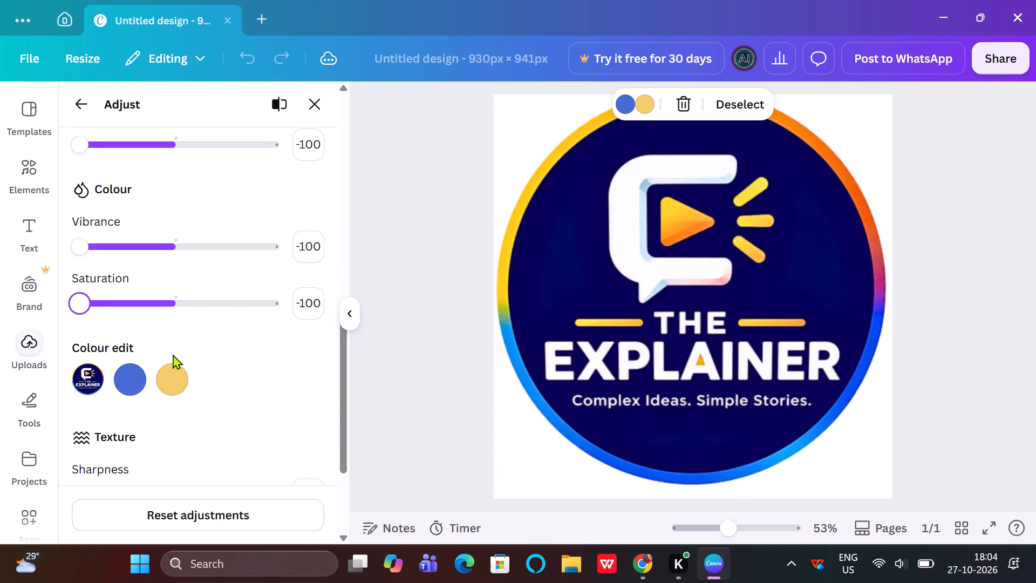
# Set Sharpness and Clarity to -100 and lower the Vignette for the logo's background, then leave the adjustments.
pyautogui.scroll(-1, 173, 354)
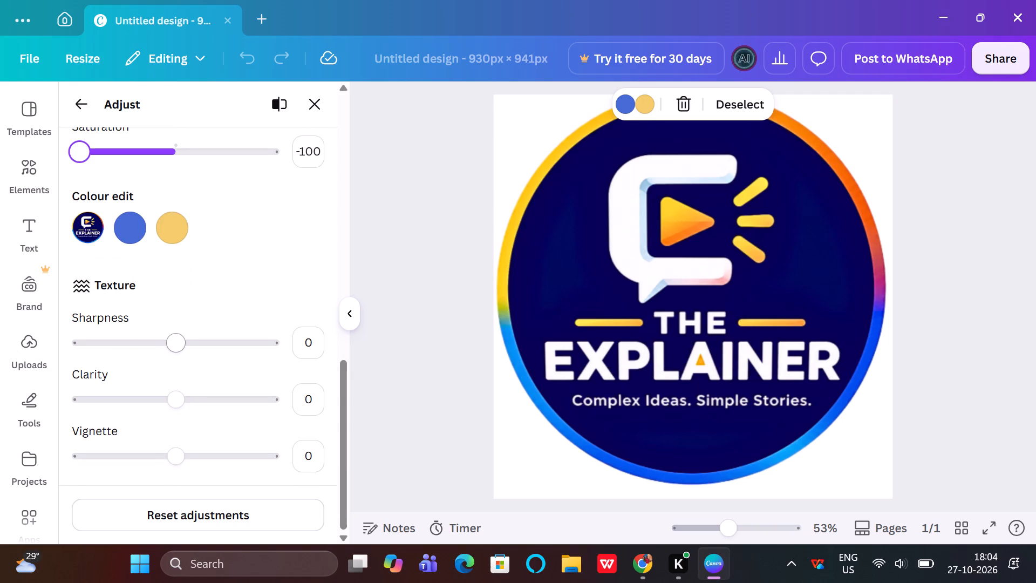
pyautogui.moveTo(178, 344); pyautogui.dragTo(18, 384)
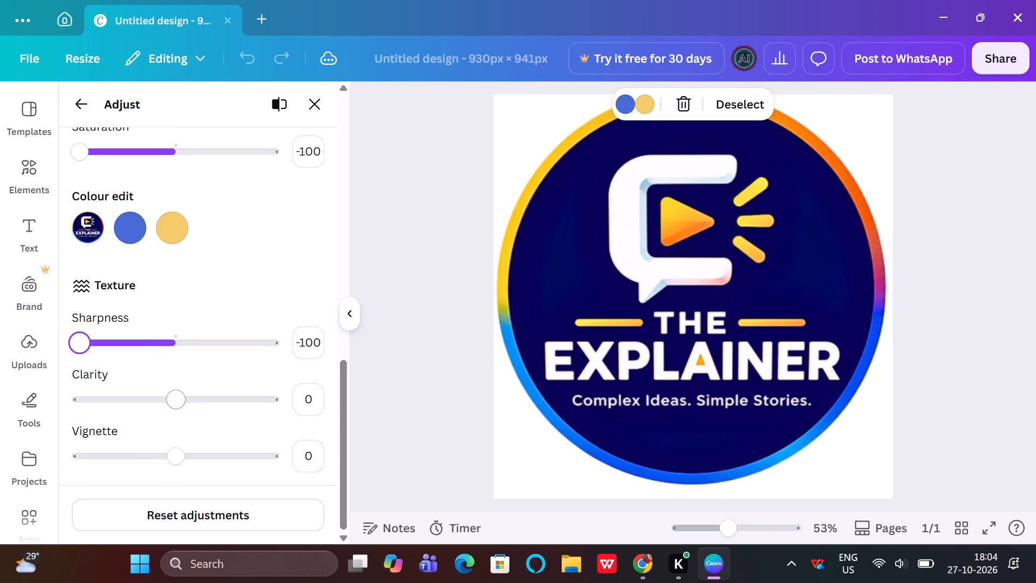
pyautogui.moveTo(170, 395); pyautogui.dragTo(363, 403)
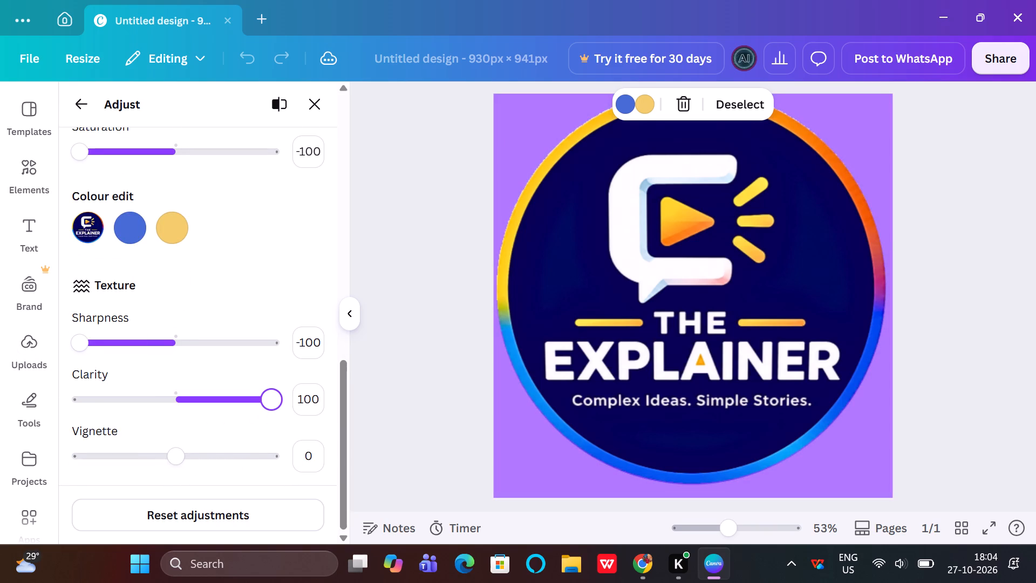
pyautogui.moveTo(266, 402); pyautogui.dragTo(10, 436)
pyautogui.moveTo(181, 450); pyautogui.dragTo(160, 450)
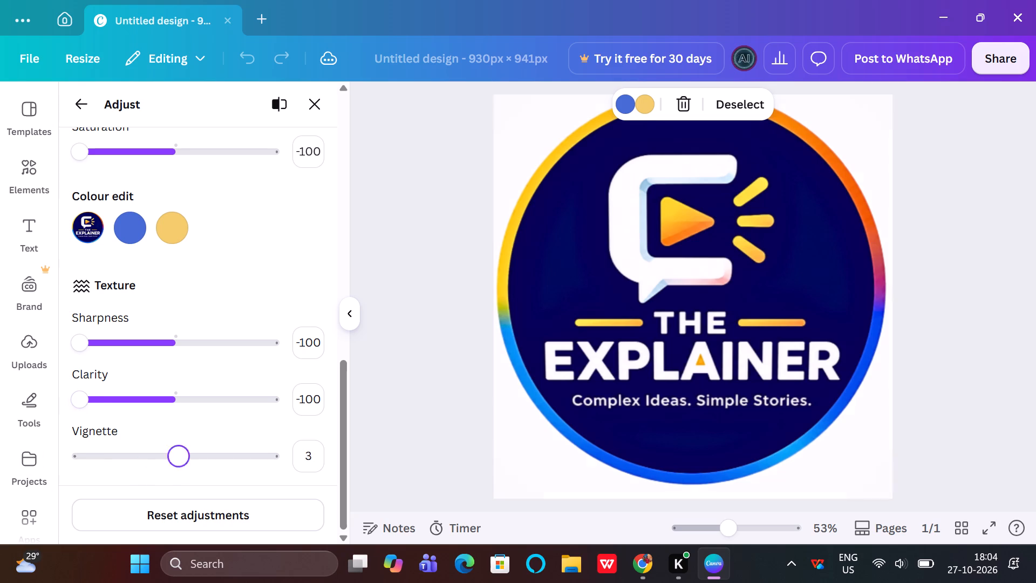
pyautogui.moveTo(160, 450); pyautogui.dragTo(70, 455)
pyautogui.scroll(-1, 250, 388)
pyautogui.scroll(3, 242, 320)
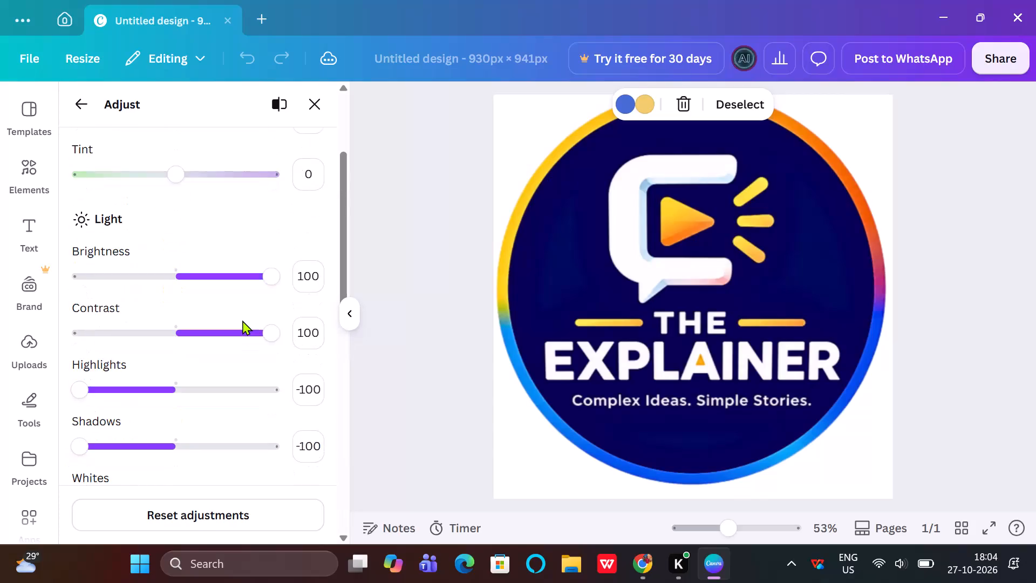
pyautogui.scroll(6, 242, 320)
pyautogui.click(73, 109)
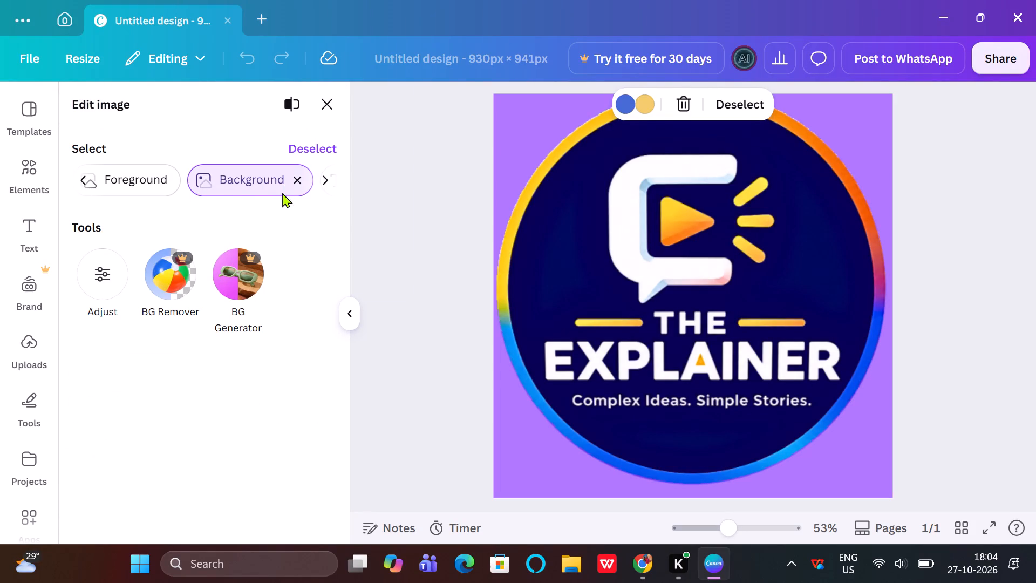
# Add a circular frame from the basic shapes in the Frames elements to the design.
pyautogui.click(28, 124)
pyautogui.click(35, 175)
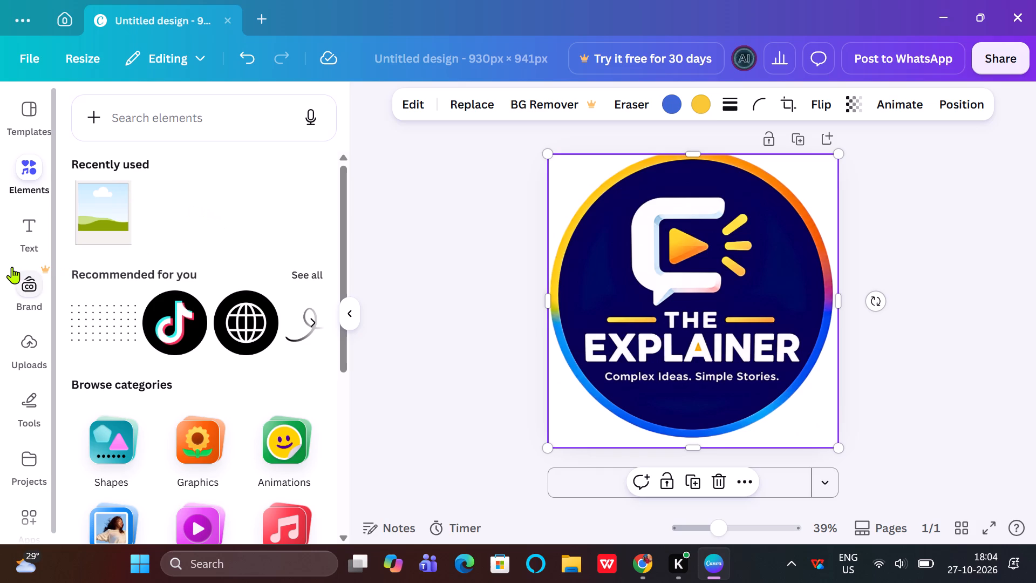
pyautogui.scroll(-1, 19, 266)
pyautogui.scroll(-1, 180, 266)
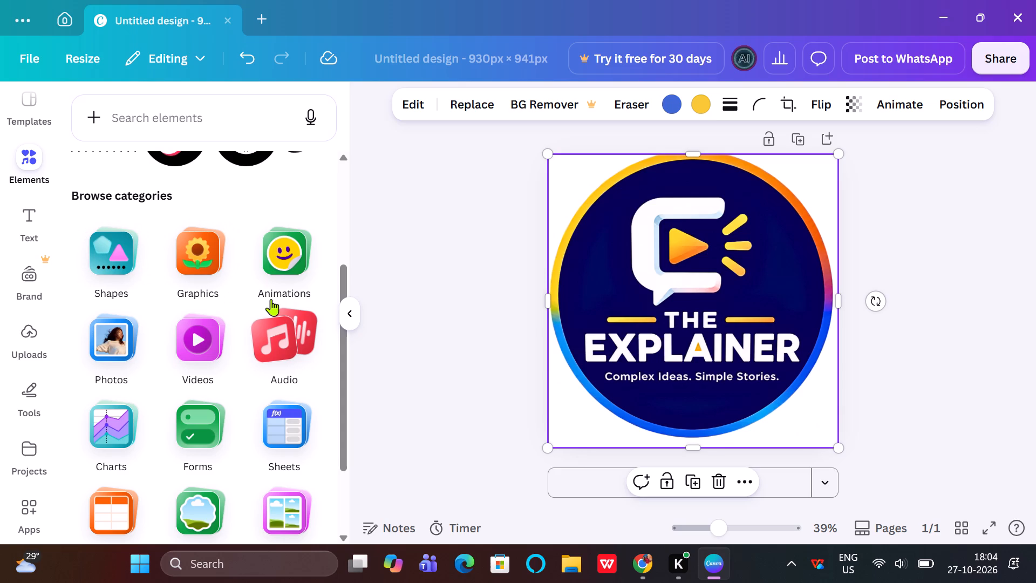
pyautogui.scroll(-1, 271, 299)
pyautogui.click(209, 422)
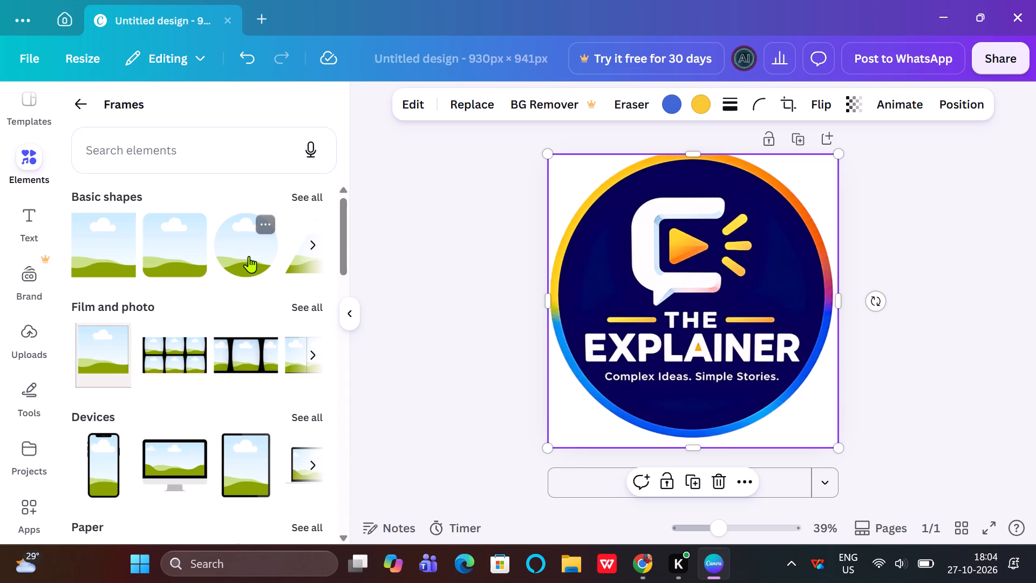
pyautogui.click(249, 256)
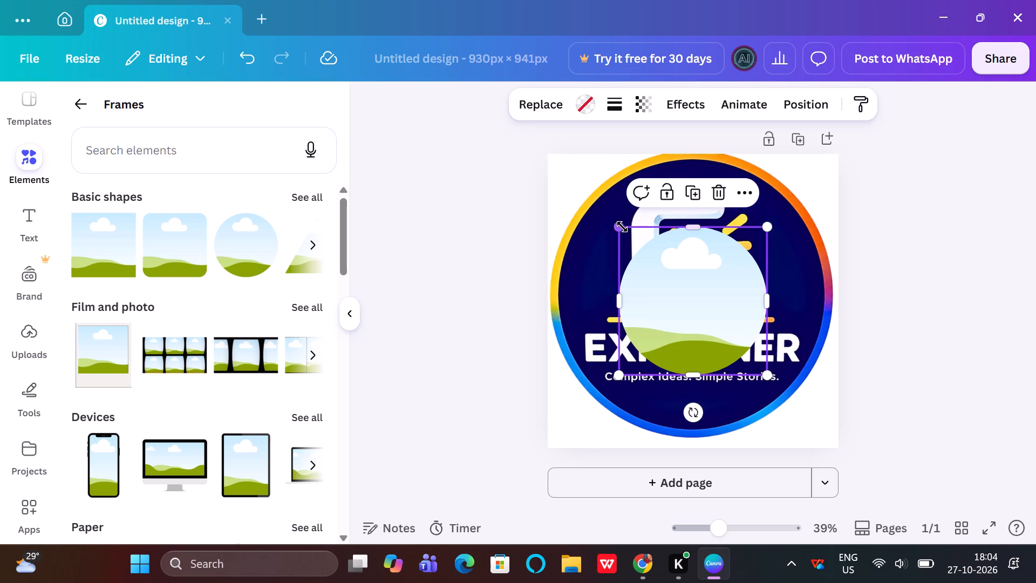
# Enlarge the circular frame until it covers the whole logo circle and reaches the page edges.
pyautogui.moveTo(622, 227); pyautogui.dragTo(557, 225)
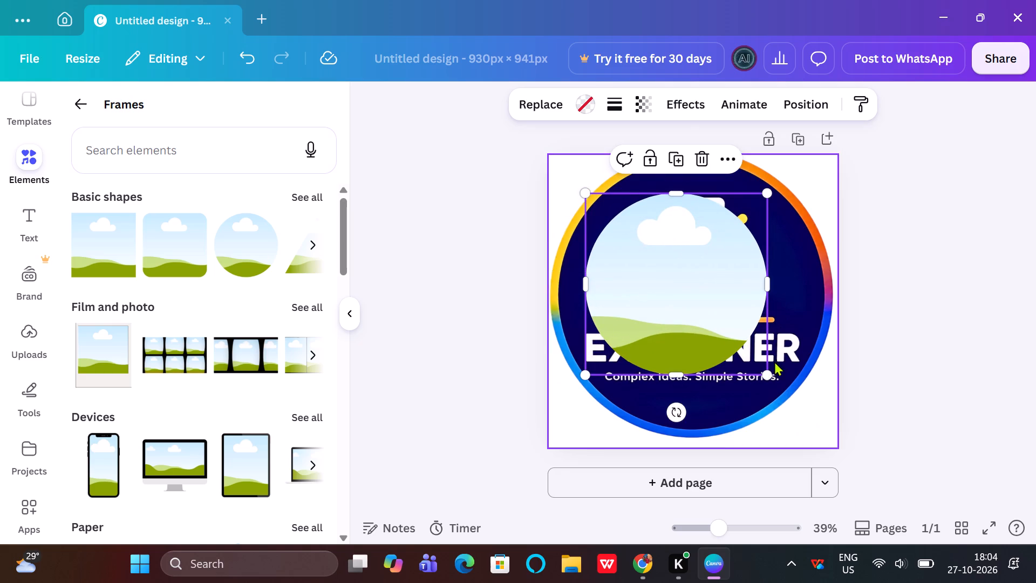
pyautogui.moveTo(766, 375); pyautogui.dragTo(800, 414)
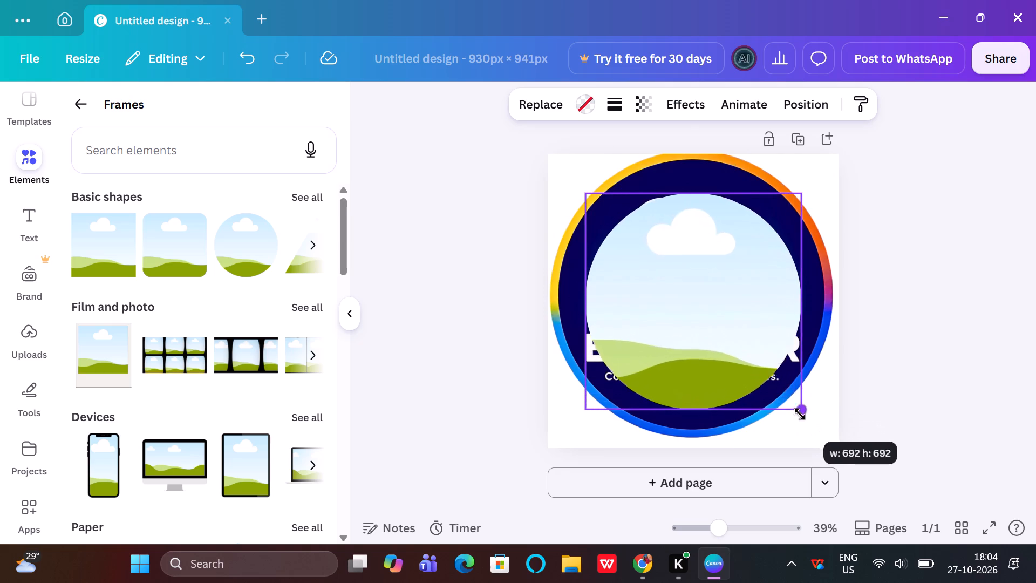
pyautogui.moveTo(800, 414); pyautogui.dragTo(813, 428)
pyautogui.moveTo(587, 198); pyautogui.dragTo(555, 161)
pyautogui.moveTo(820, 425); pyautogui.dragTo(834, 448)
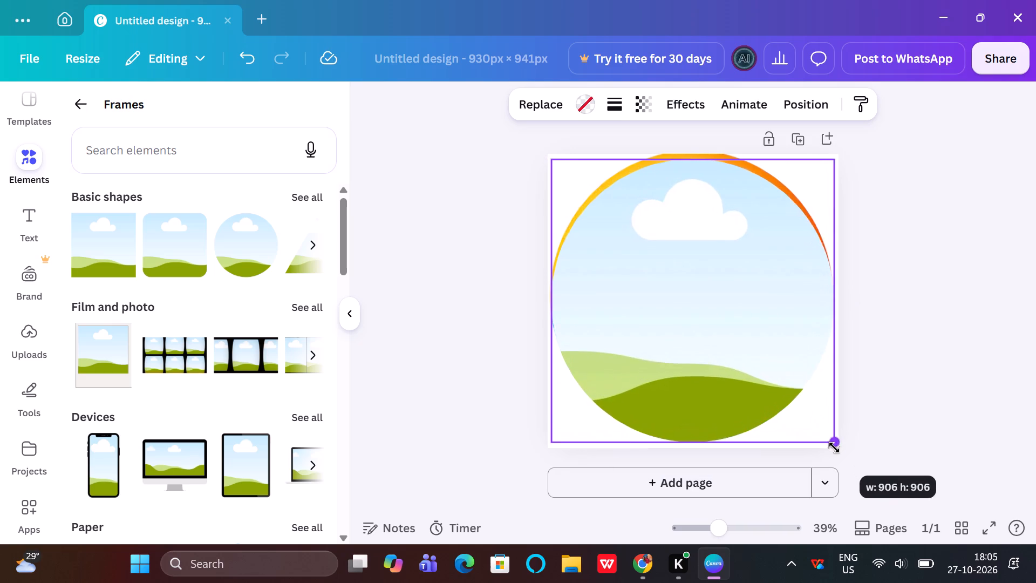
pyautogui.moveTo(834, 448); pyautogui.dragTo(837, 451)
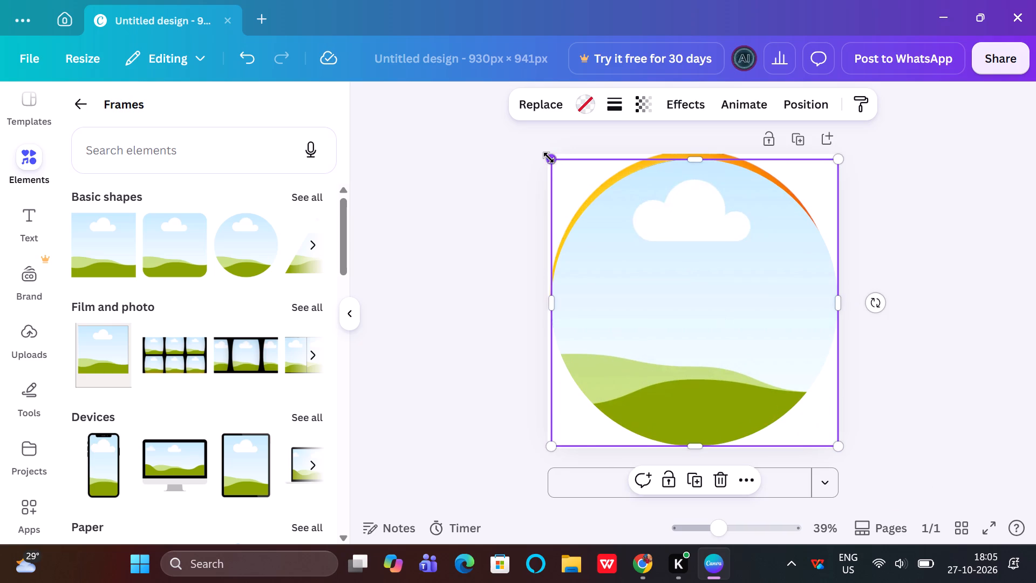
pyautogui.moveTo(551, 158); pyautogui.dragTo(544, 143)
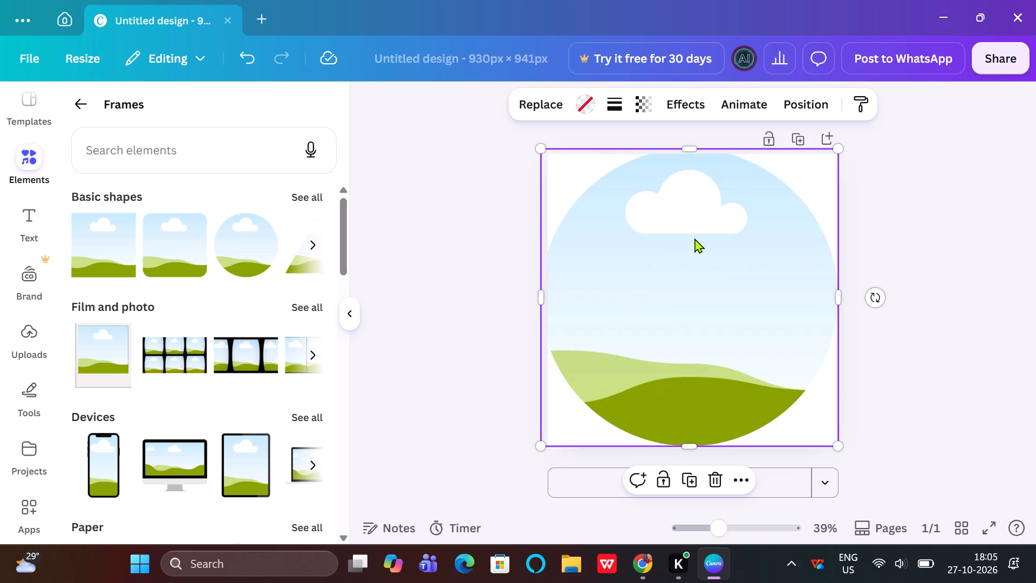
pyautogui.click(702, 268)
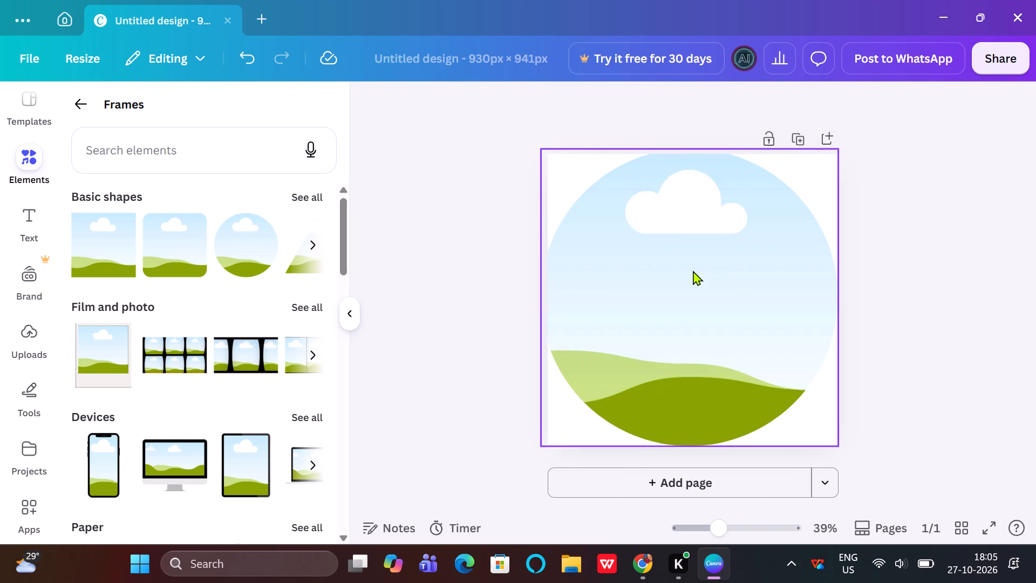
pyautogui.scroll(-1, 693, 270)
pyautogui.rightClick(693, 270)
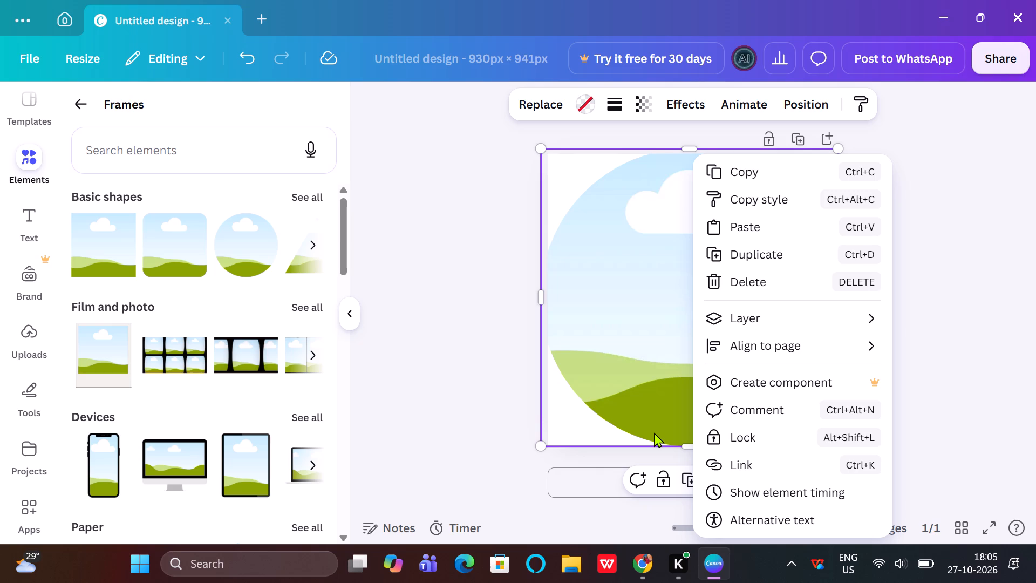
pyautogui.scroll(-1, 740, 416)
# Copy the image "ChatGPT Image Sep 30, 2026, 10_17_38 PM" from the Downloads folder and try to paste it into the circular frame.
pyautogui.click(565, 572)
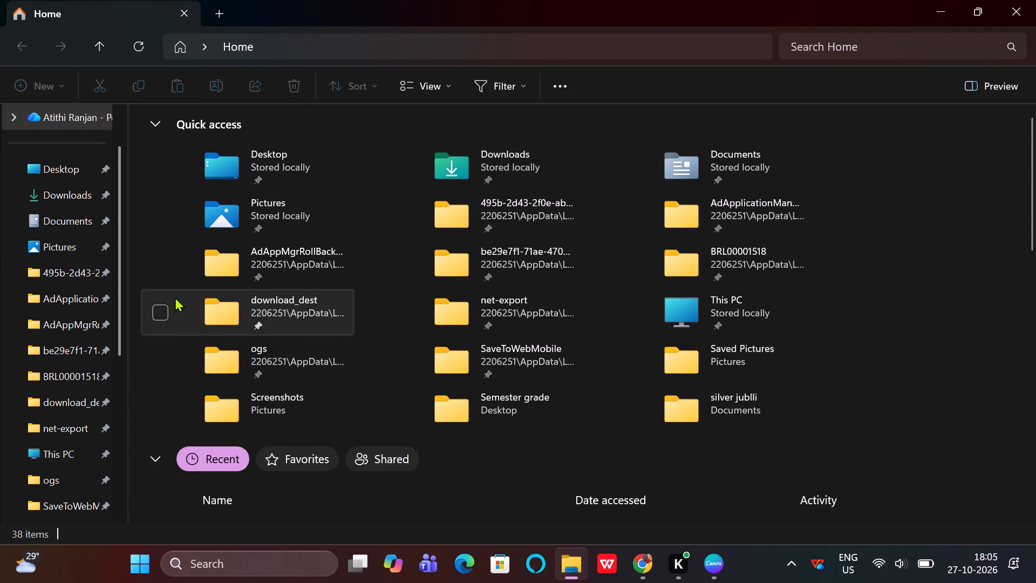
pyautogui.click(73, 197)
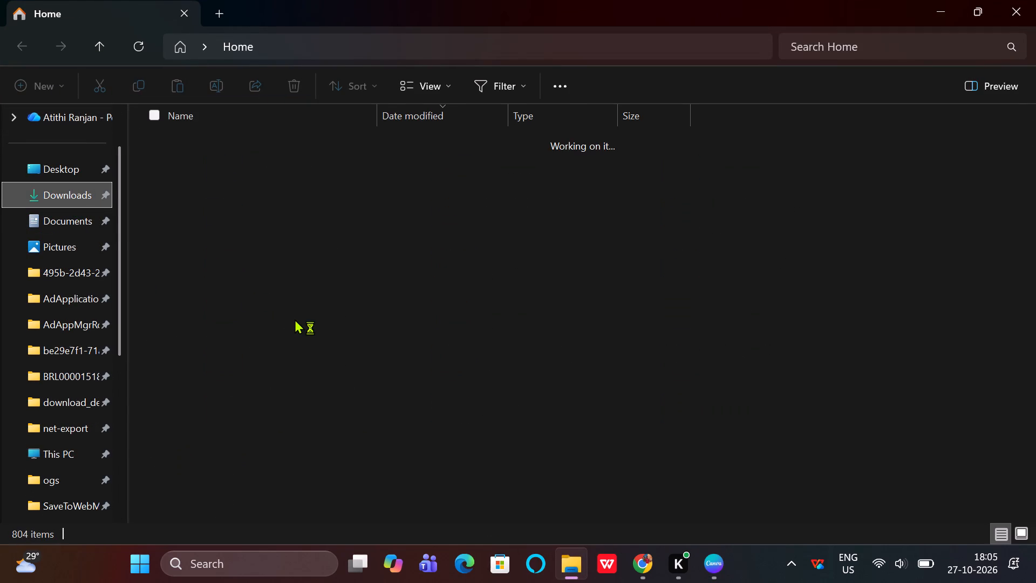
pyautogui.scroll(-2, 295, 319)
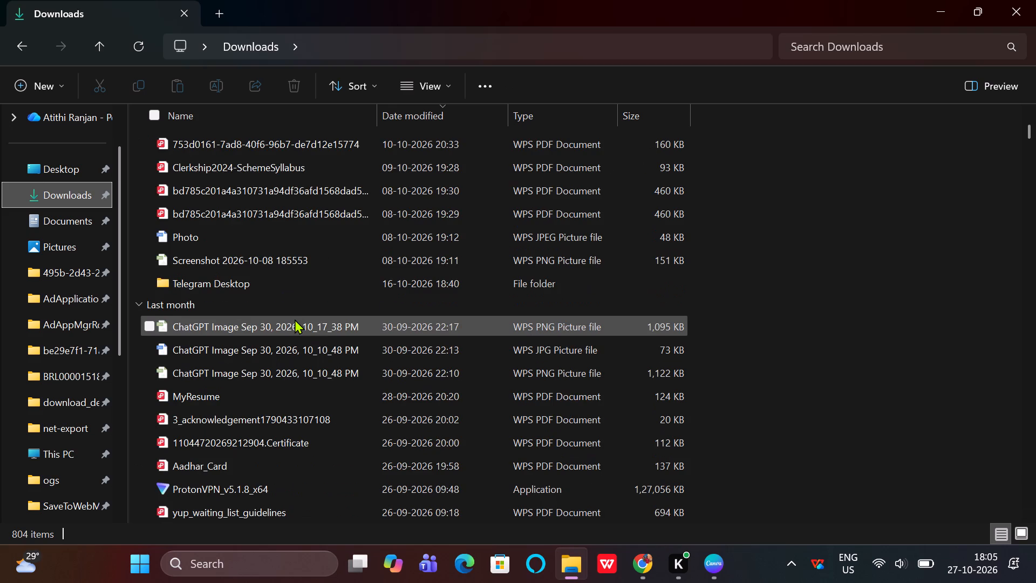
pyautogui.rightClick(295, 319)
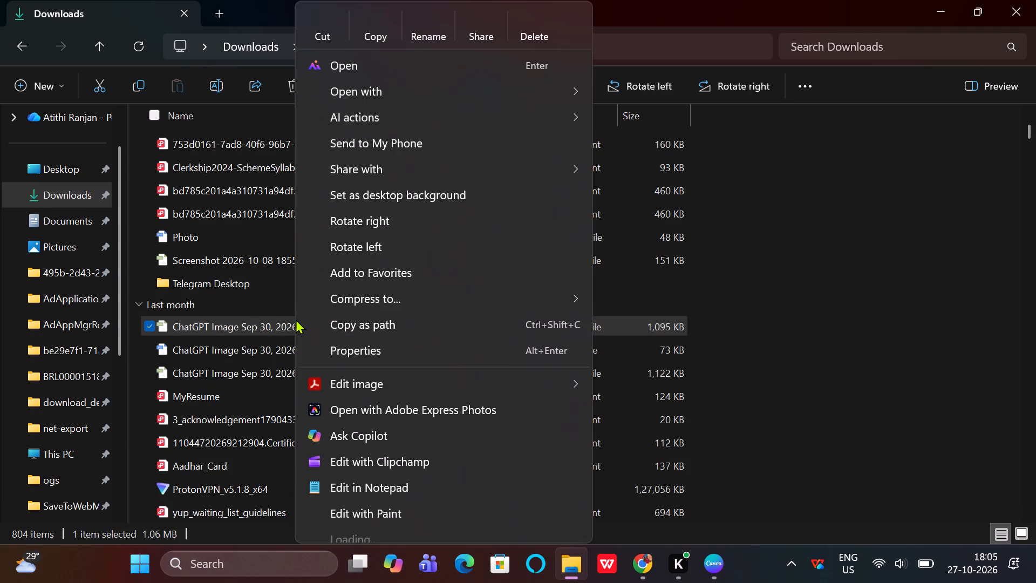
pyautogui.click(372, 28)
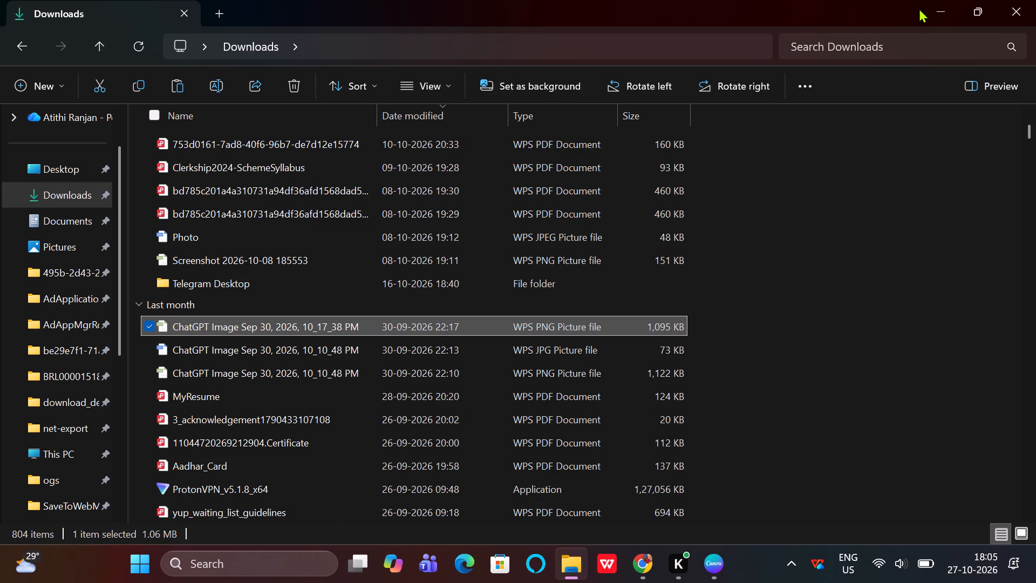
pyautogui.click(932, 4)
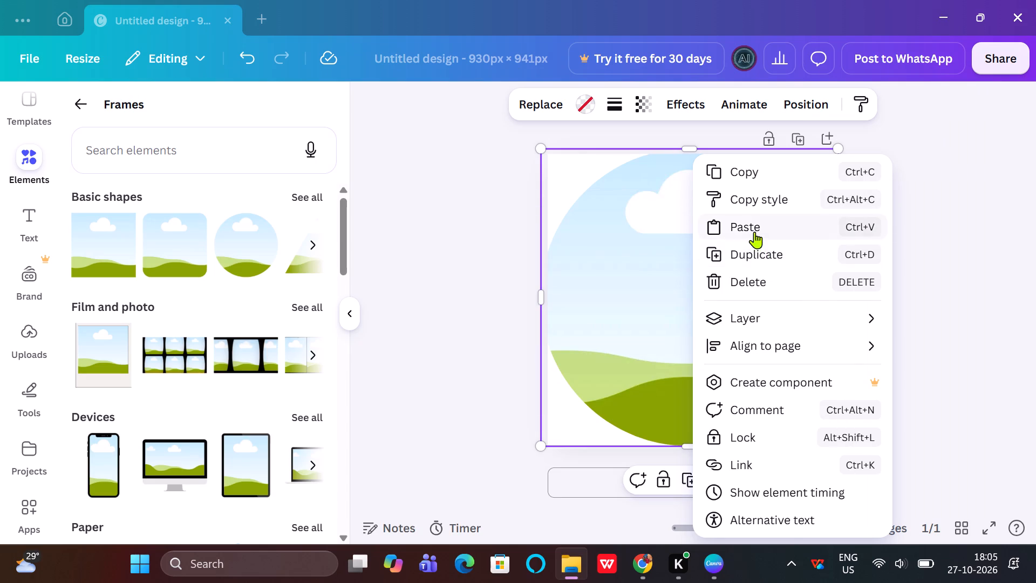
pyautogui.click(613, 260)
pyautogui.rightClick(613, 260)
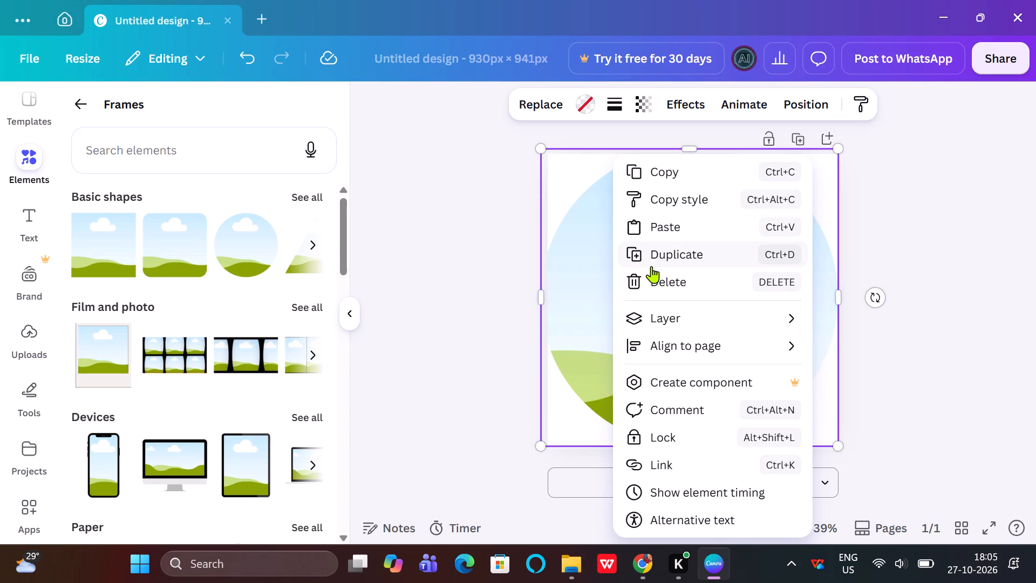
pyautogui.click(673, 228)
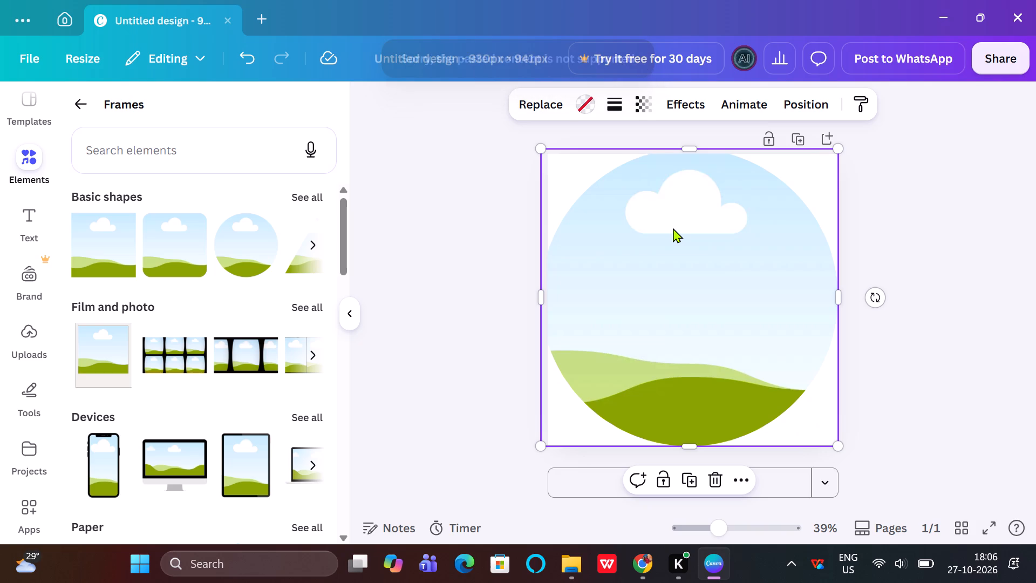
# Delete the enlarged circular frame covering the logo.
pyautogui.click(715, 480)
pyautogui.click(660, 397)
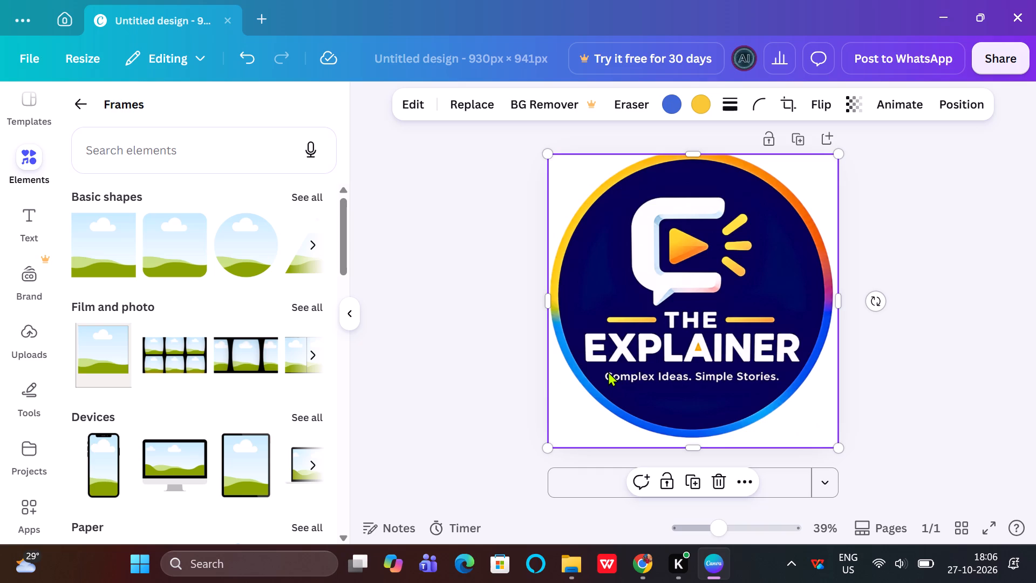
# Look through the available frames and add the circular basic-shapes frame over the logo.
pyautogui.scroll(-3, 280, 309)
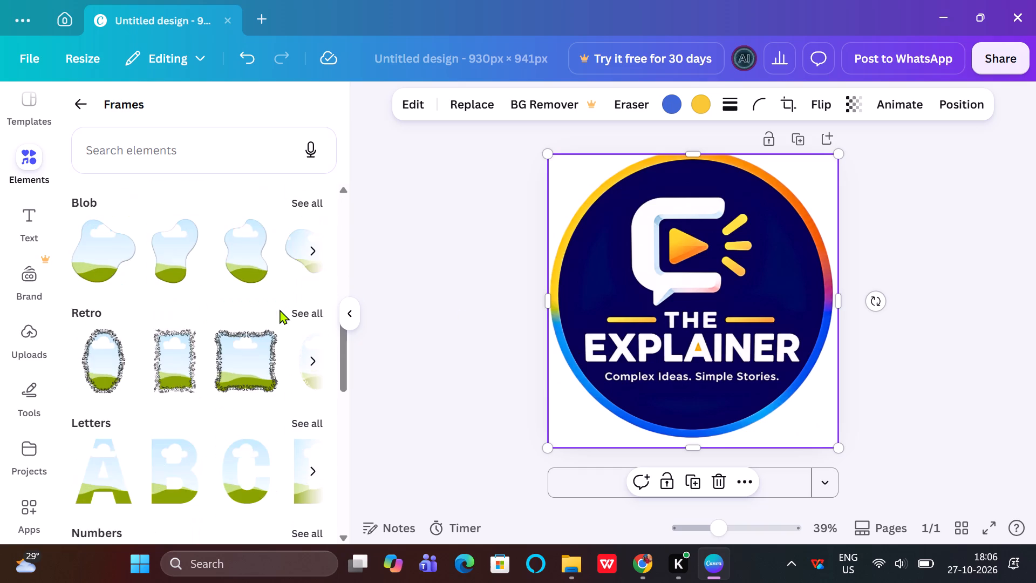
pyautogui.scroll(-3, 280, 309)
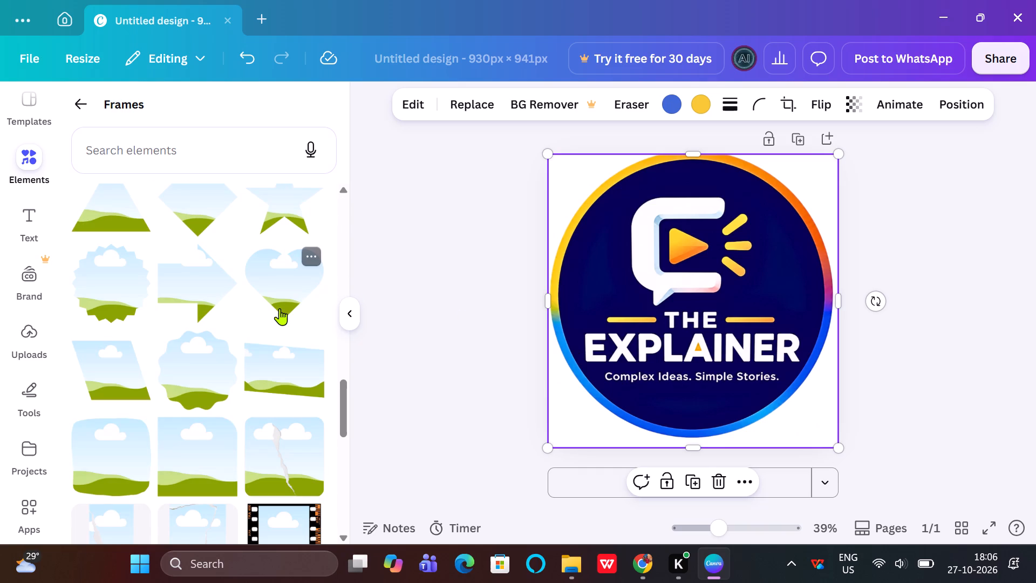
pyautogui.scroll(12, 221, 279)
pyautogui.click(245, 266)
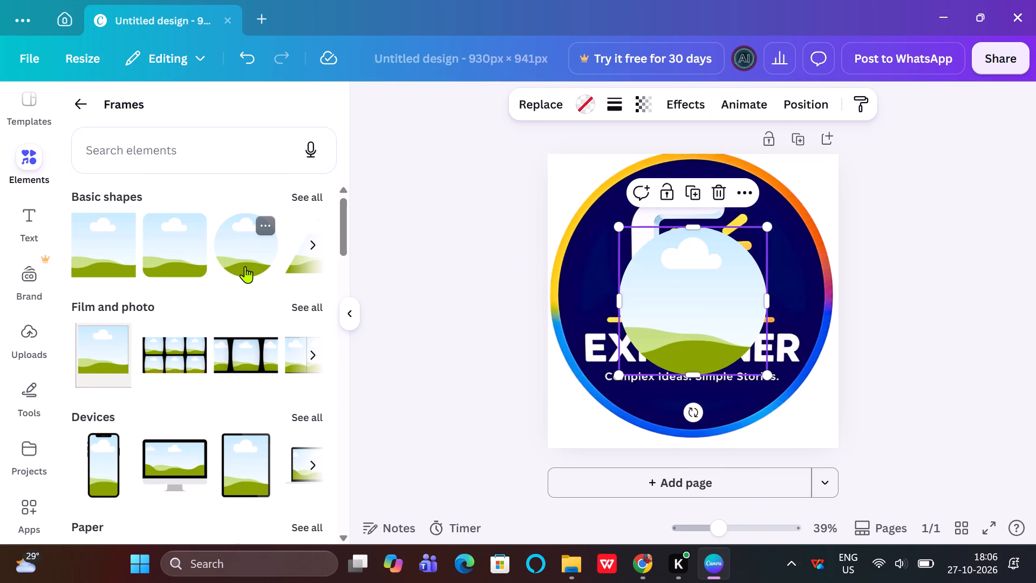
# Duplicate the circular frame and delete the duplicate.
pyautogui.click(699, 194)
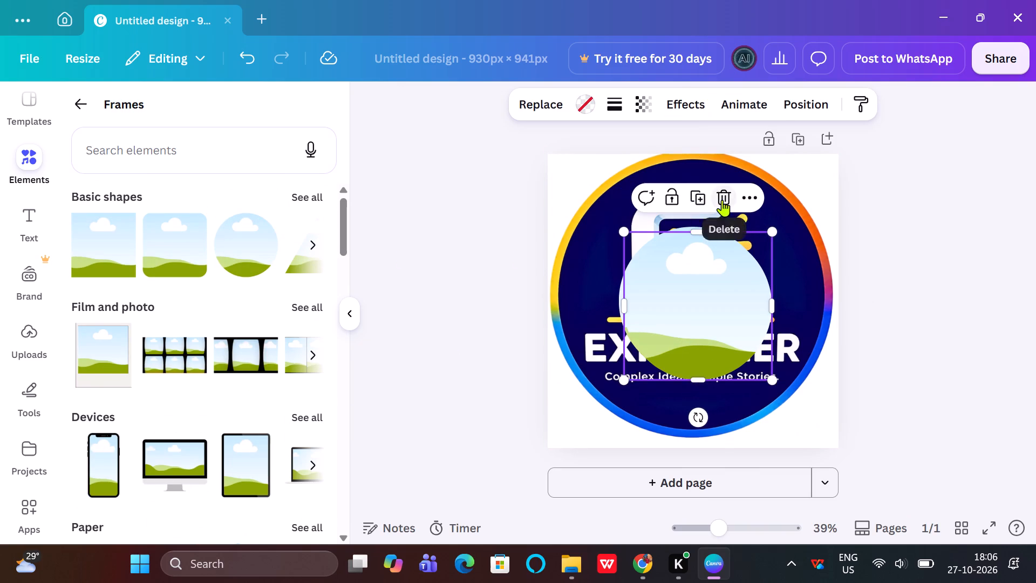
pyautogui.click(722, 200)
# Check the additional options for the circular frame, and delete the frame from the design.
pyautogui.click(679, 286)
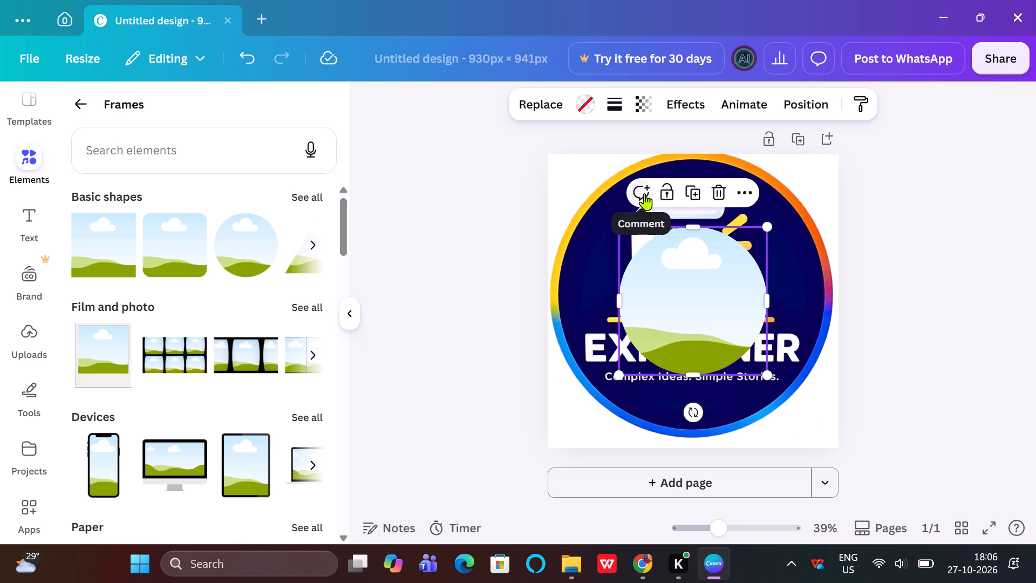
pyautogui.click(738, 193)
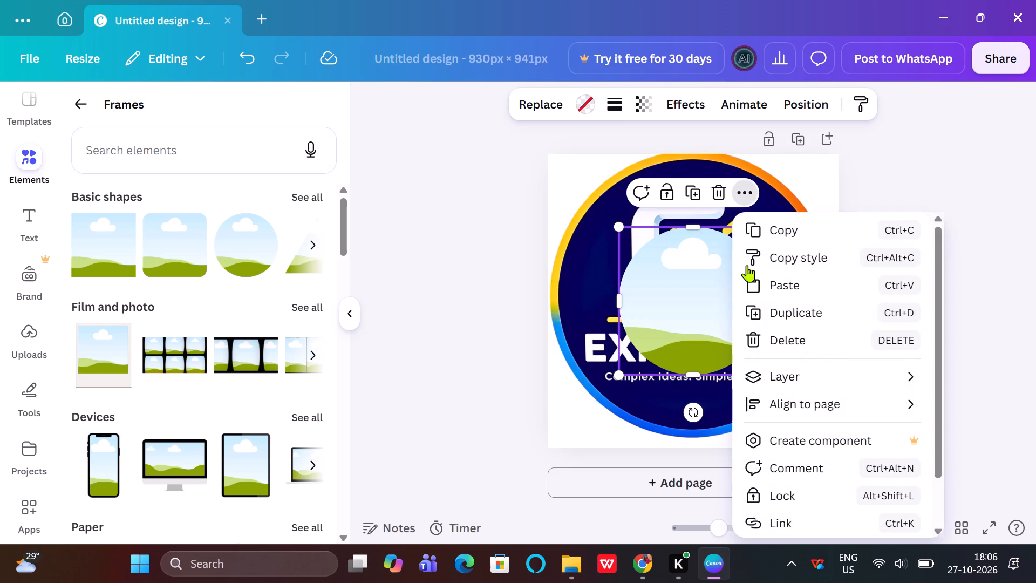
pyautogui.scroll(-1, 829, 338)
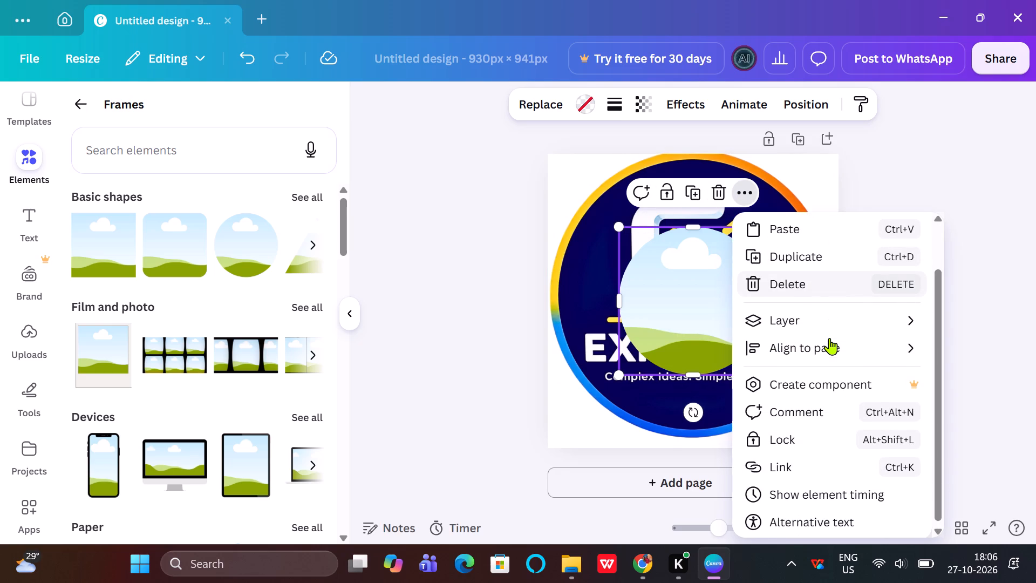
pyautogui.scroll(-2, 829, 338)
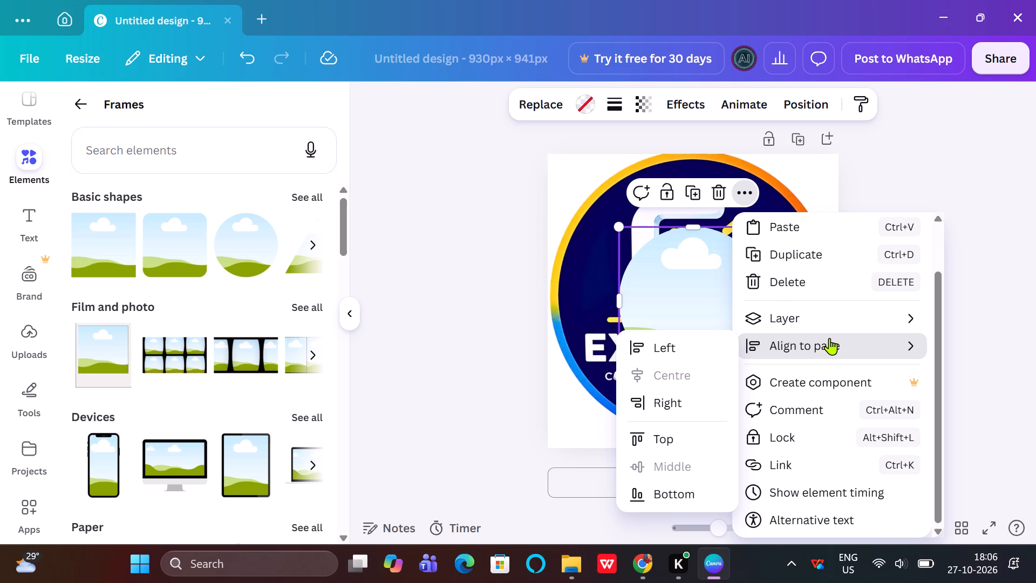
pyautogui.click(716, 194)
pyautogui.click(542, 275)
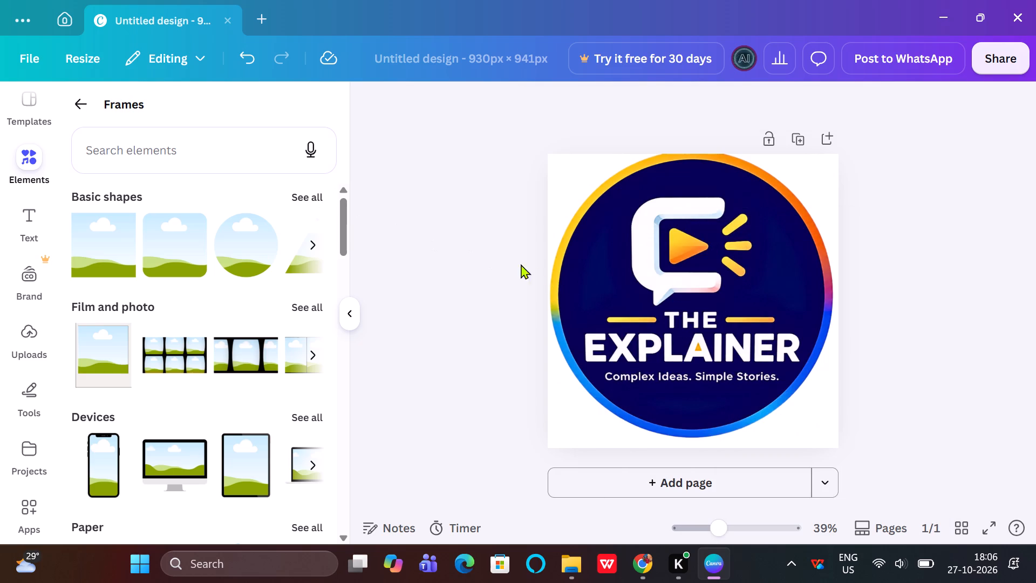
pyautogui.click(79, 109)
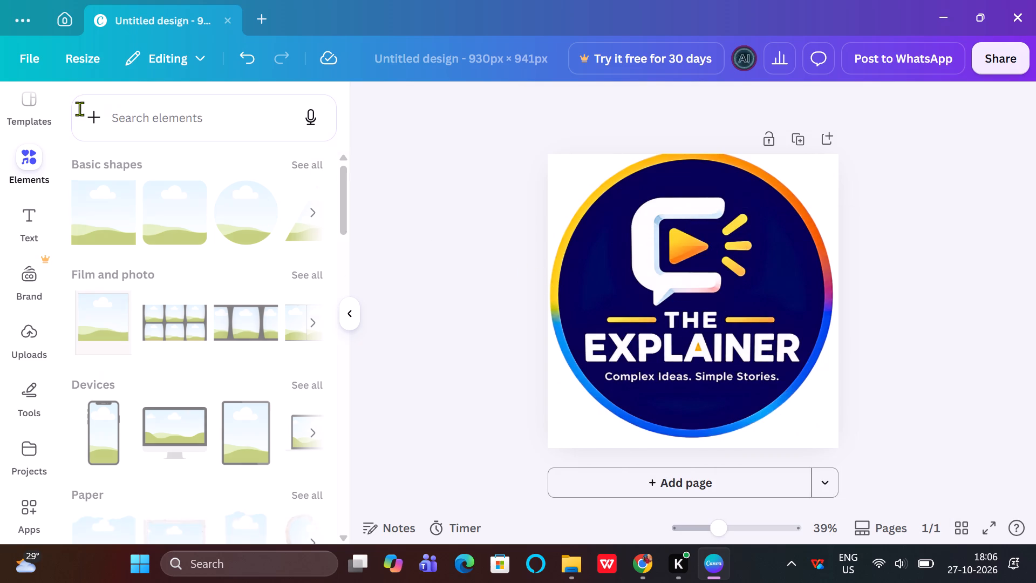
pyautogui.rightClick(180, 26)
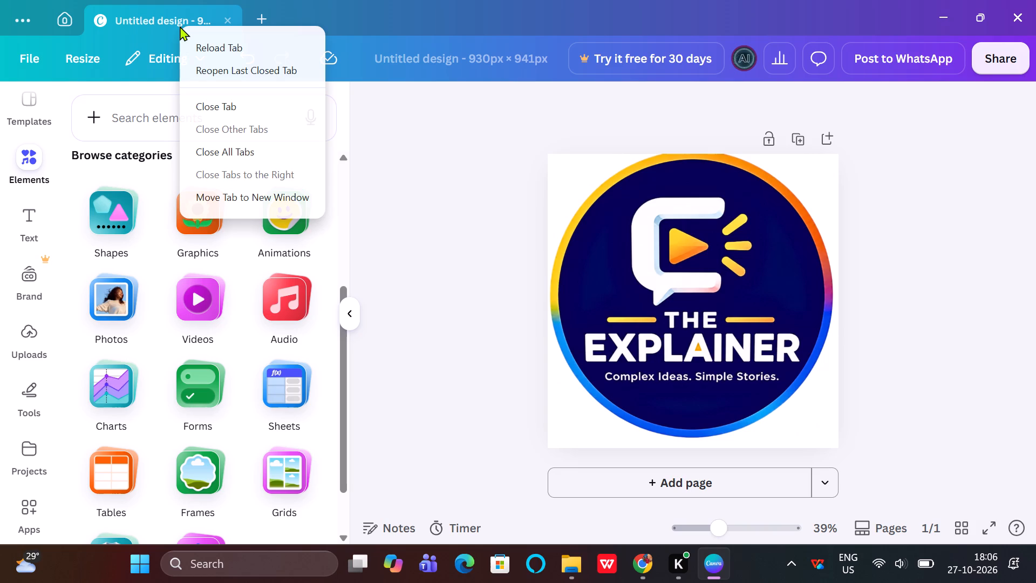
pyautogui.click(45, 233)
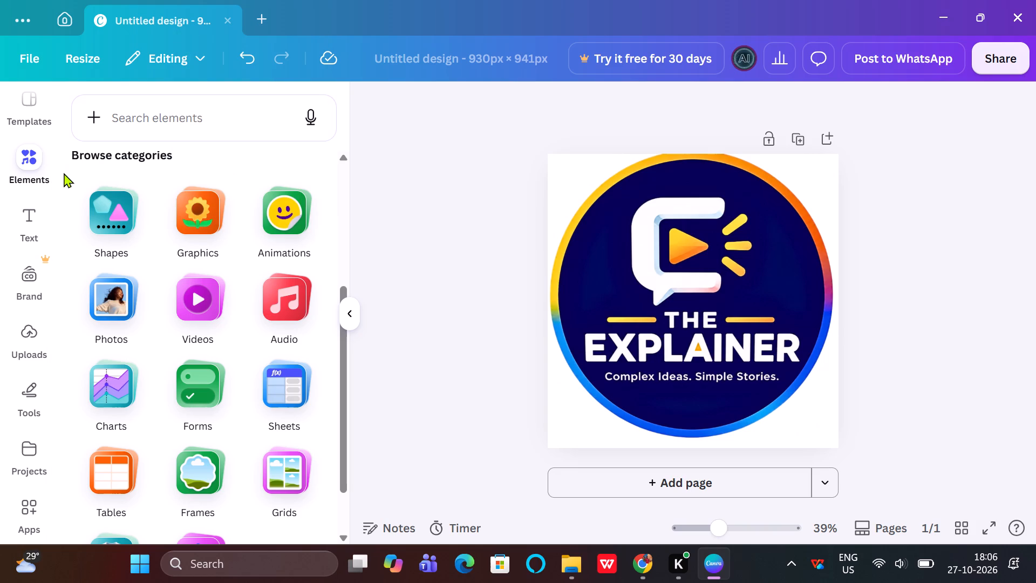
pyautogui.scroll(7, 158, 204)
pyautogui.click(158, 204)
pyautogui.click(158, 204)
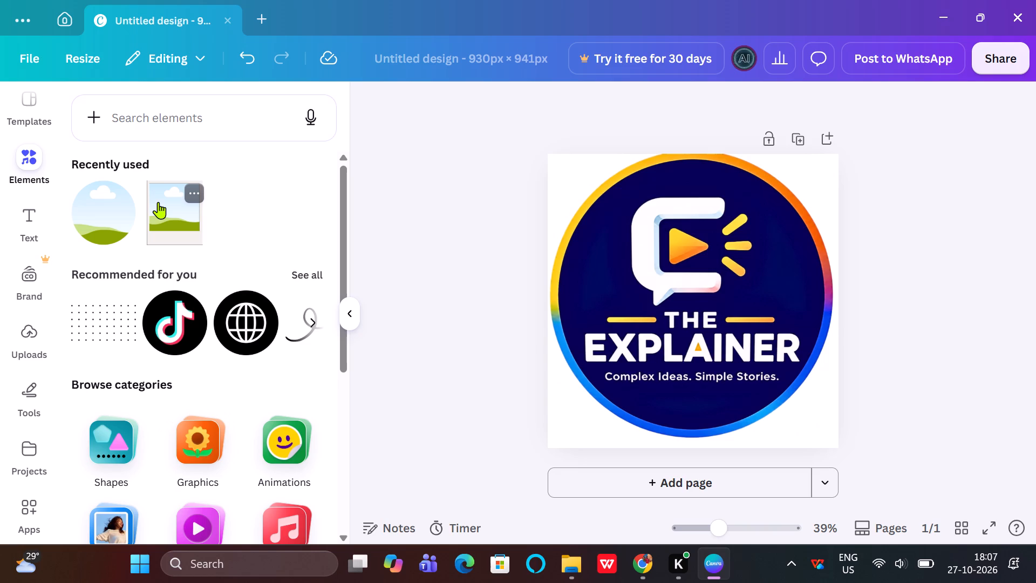
# Close the logo design and dismiss the Create a design dialog to return to the home page.
pyautogui.click(228, 24)
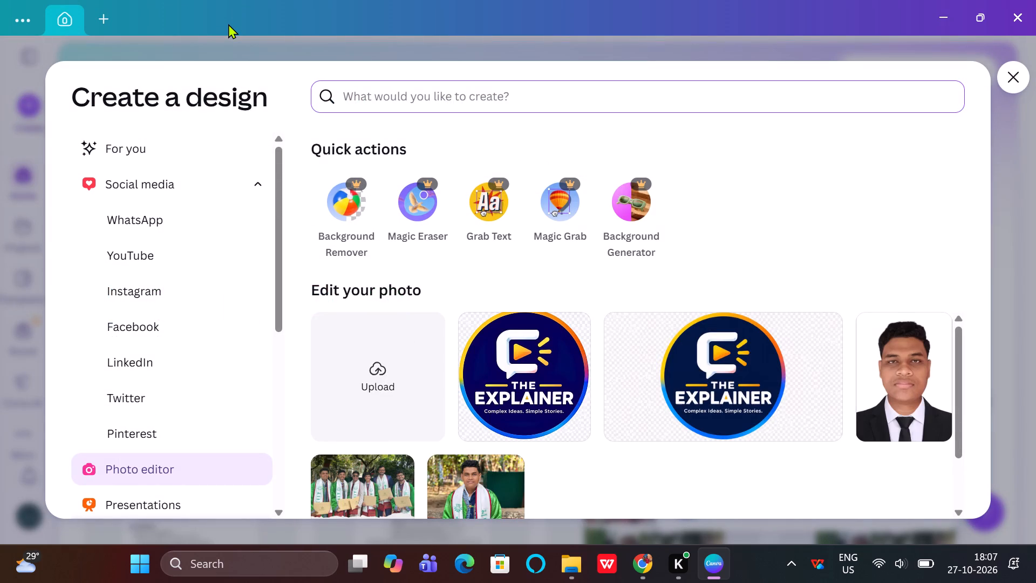
pyautogui.click(1022, 73)
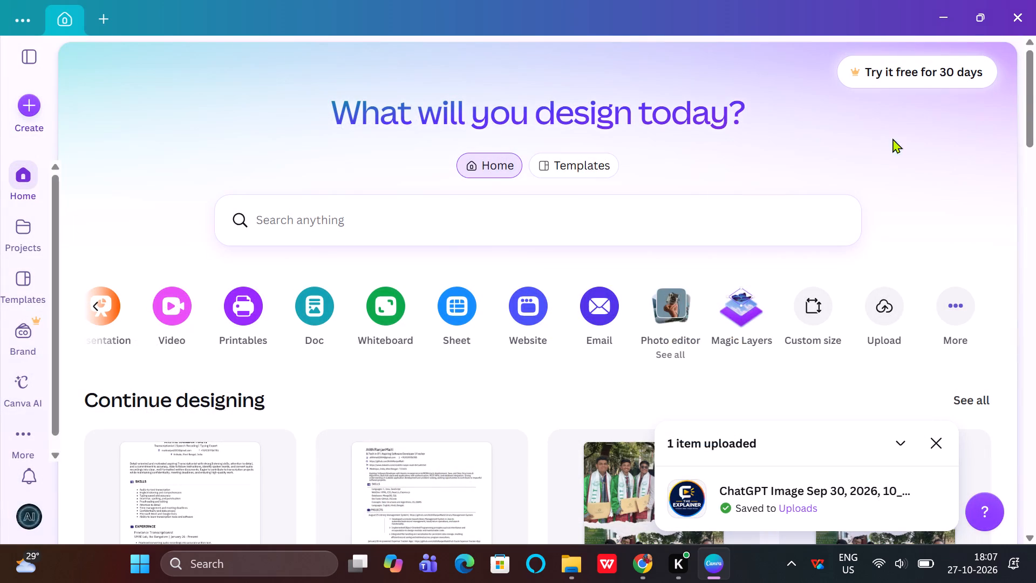
# Look through the home page design types, your projects and the additional options for another way to make the circular logo.
pyautogui.click(96, 308)
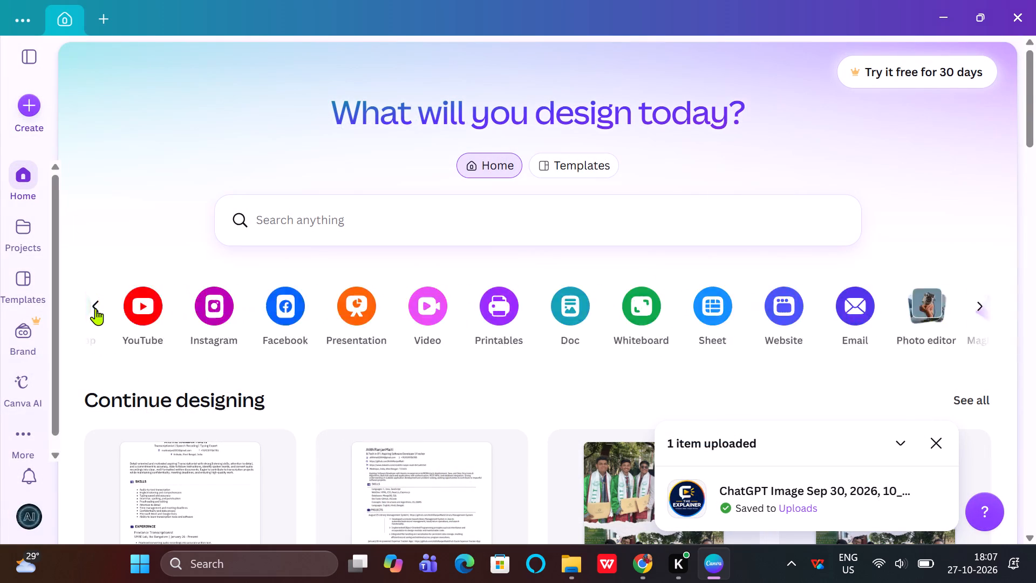
pyautogui.click(96, 308)
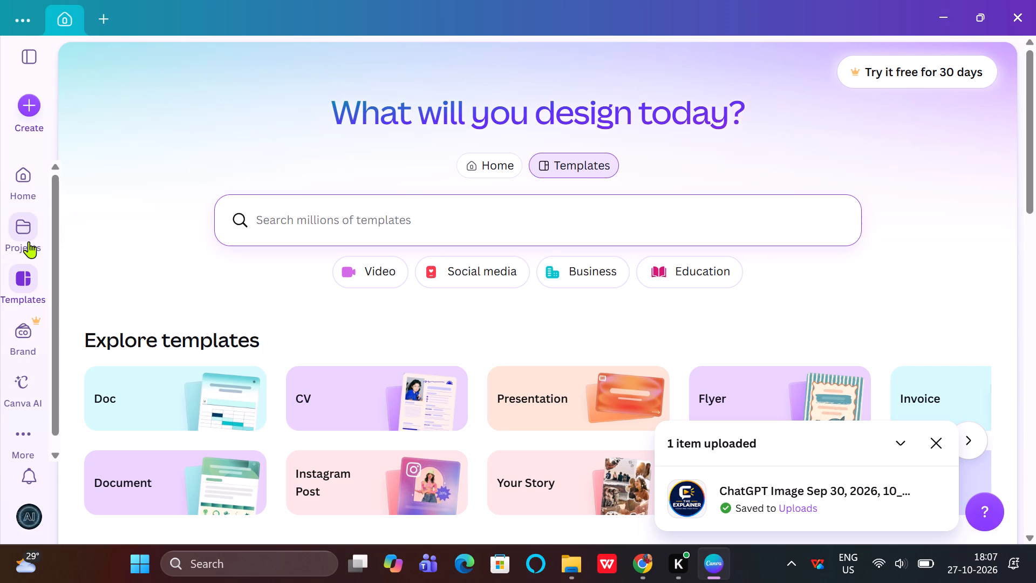
pyautogui.click(29, 241)
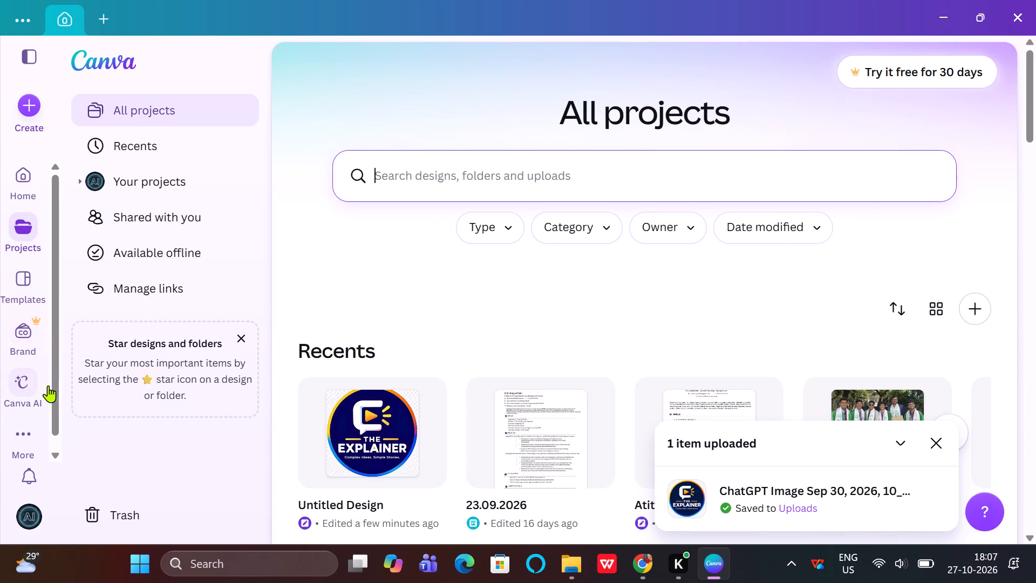
pyautogui.click(28, 436)
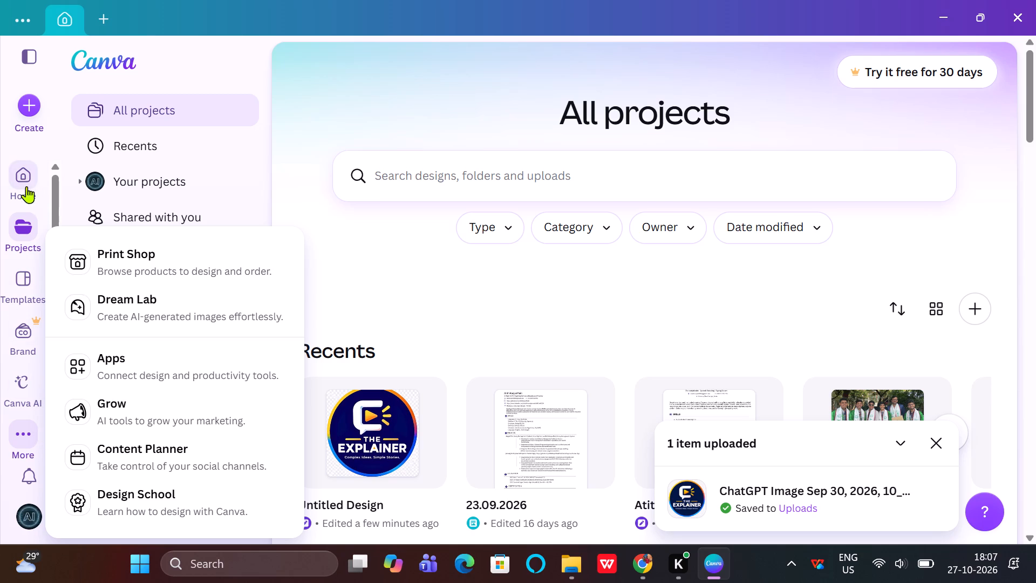
pyautogui.scroll(-1, 43, 309)
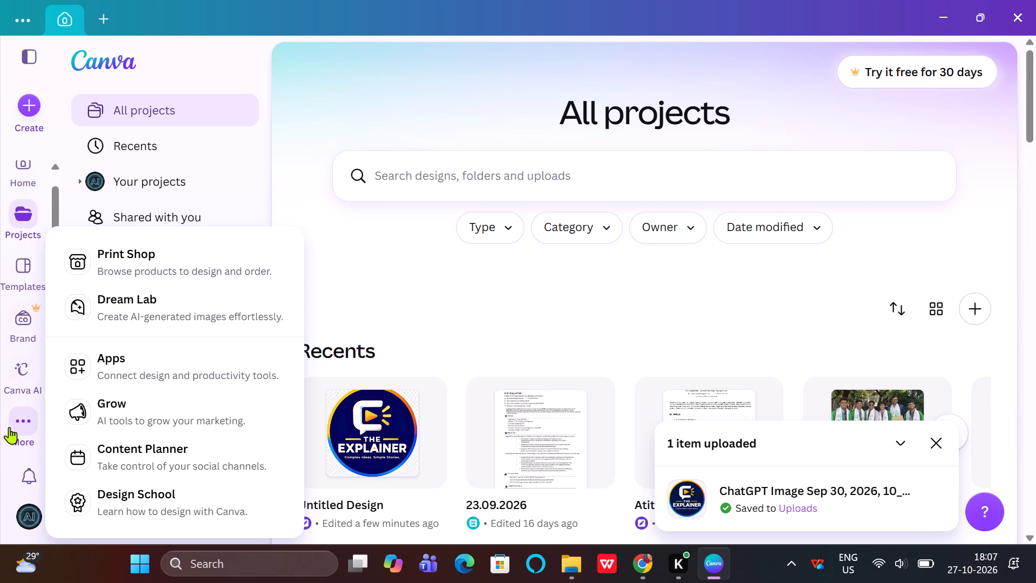
pyautogui.click(17, 426)
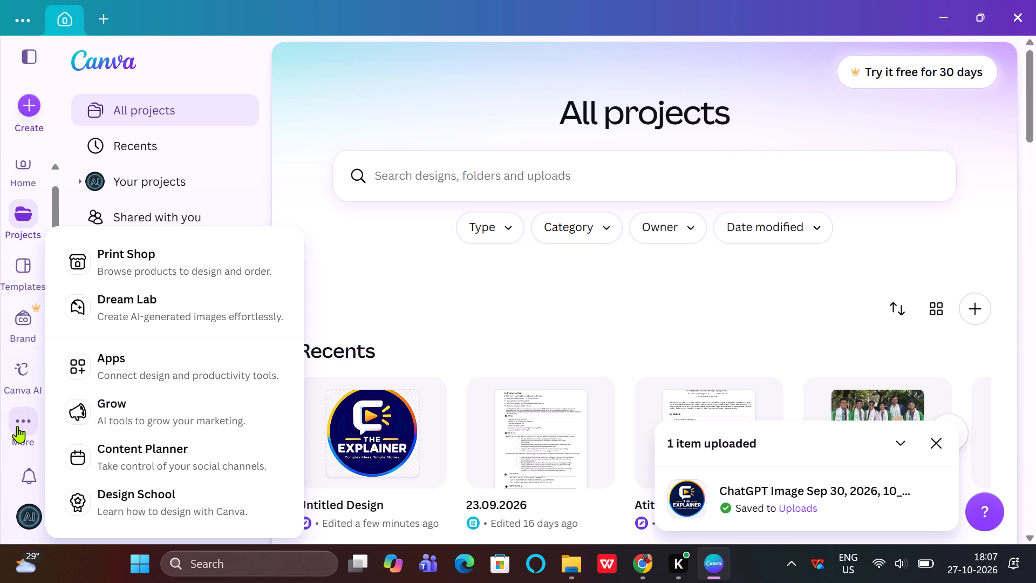
pyautogui.click(17, 426)
pyautogui.click(299, 110)
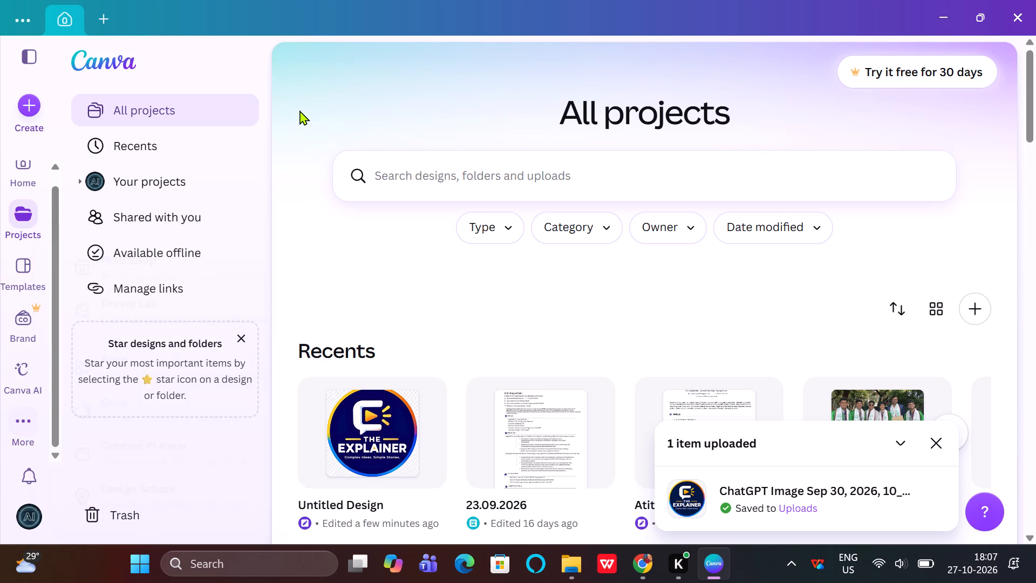
pyautogui.click(249, 178)
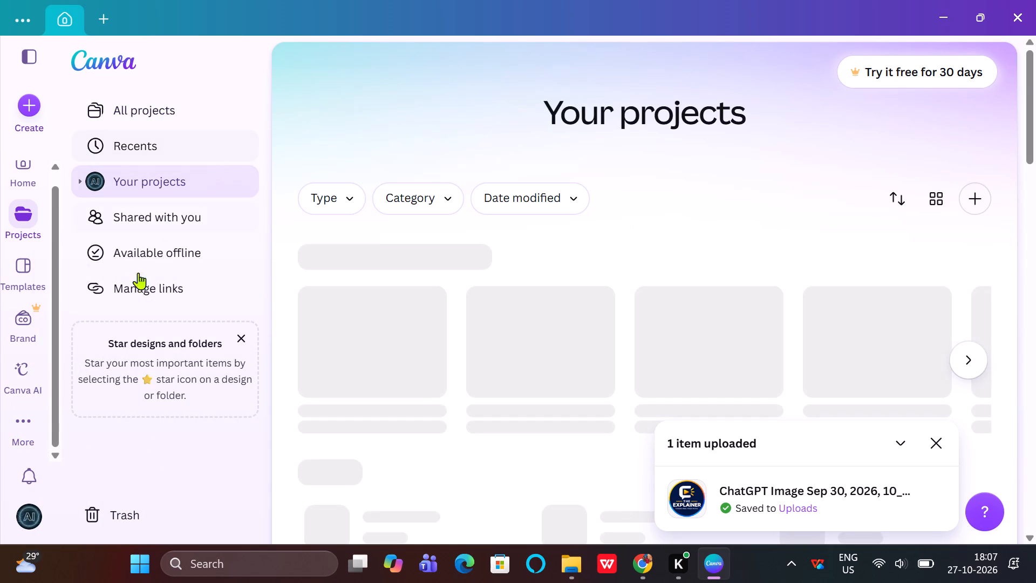
pyautogui.click(18, 424)
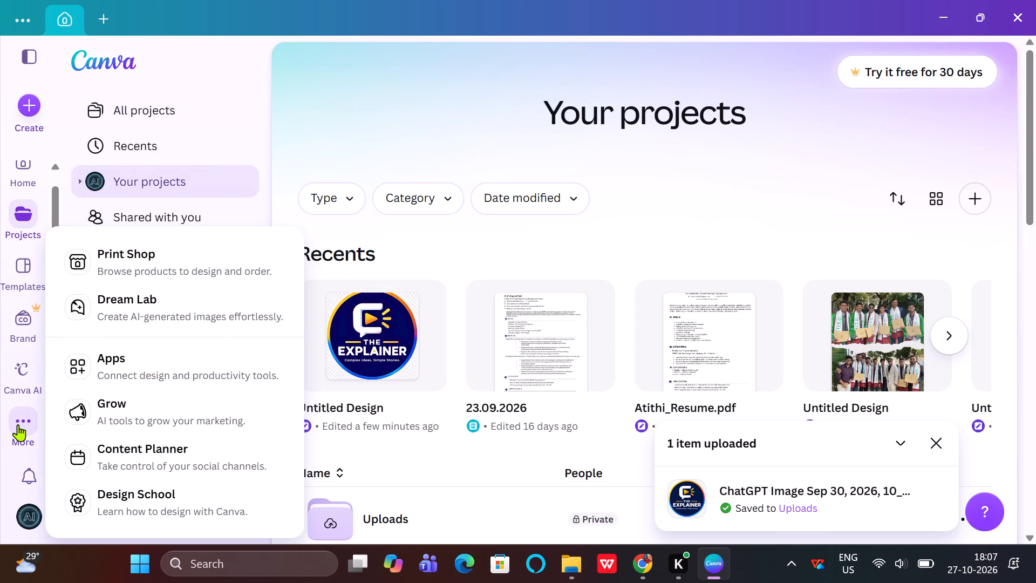
pyautogui.click(439, 126)
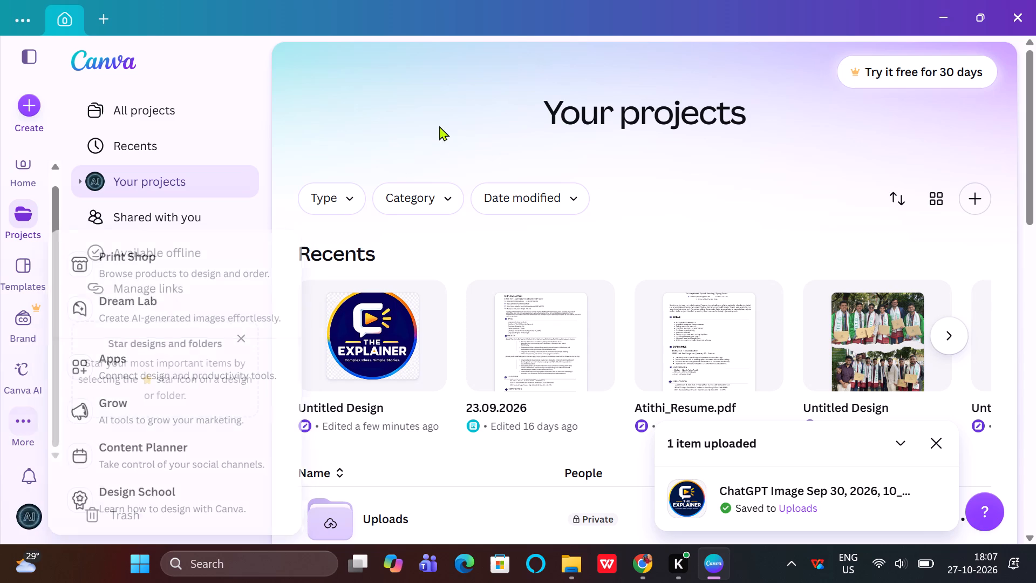
pyautogui.click(990, 204)
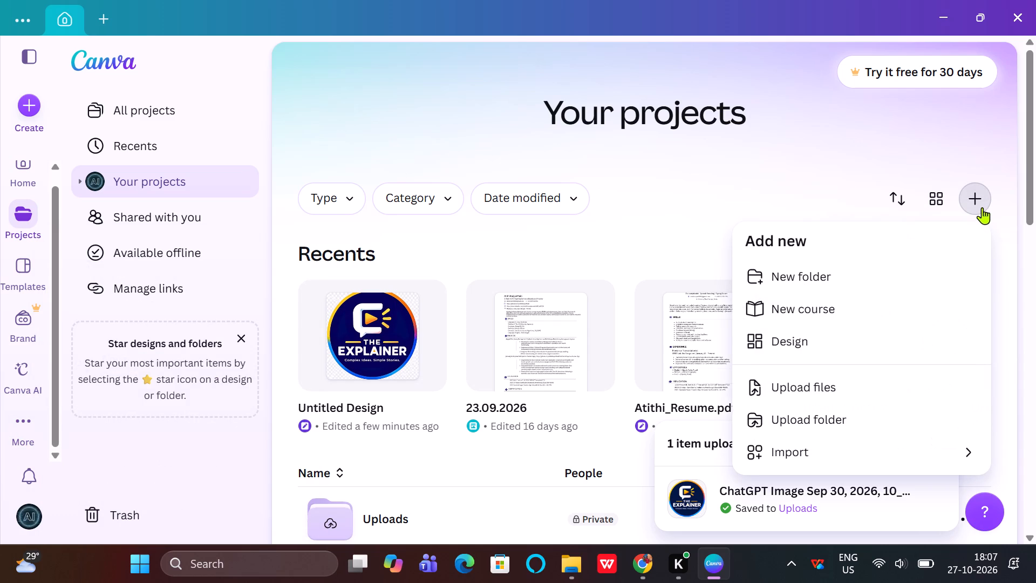
pyautogui.click(516, 107)
pyautogui.scroll(-3, 545, 217)
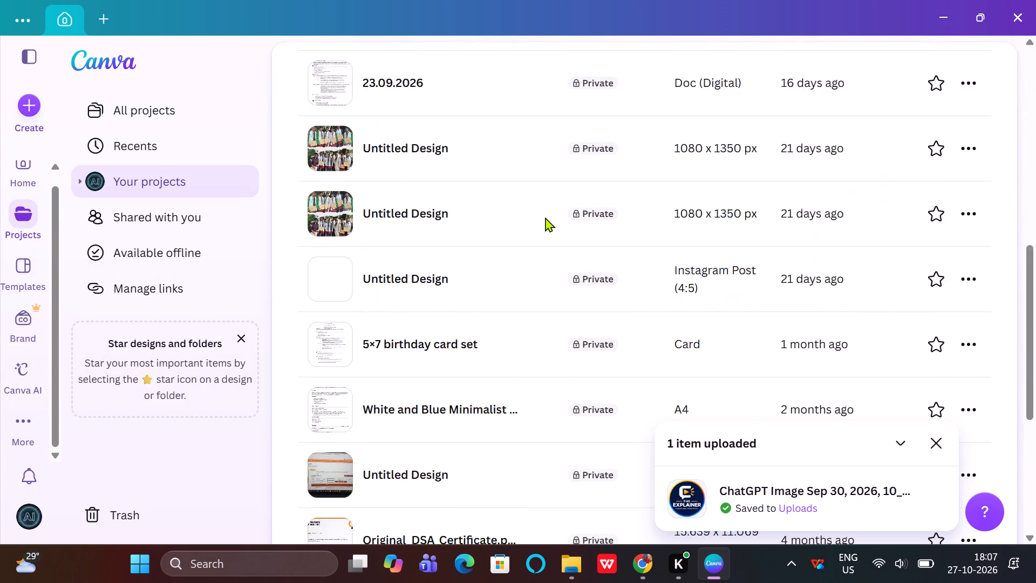
pyautogui.scroll(-1, 545, 217)
pyautogui.scroll(4, 545, 217)
# Create a new YouTube Profile Picture design from the YouTube category of social media formats.
pyautogui.click(26, 123)
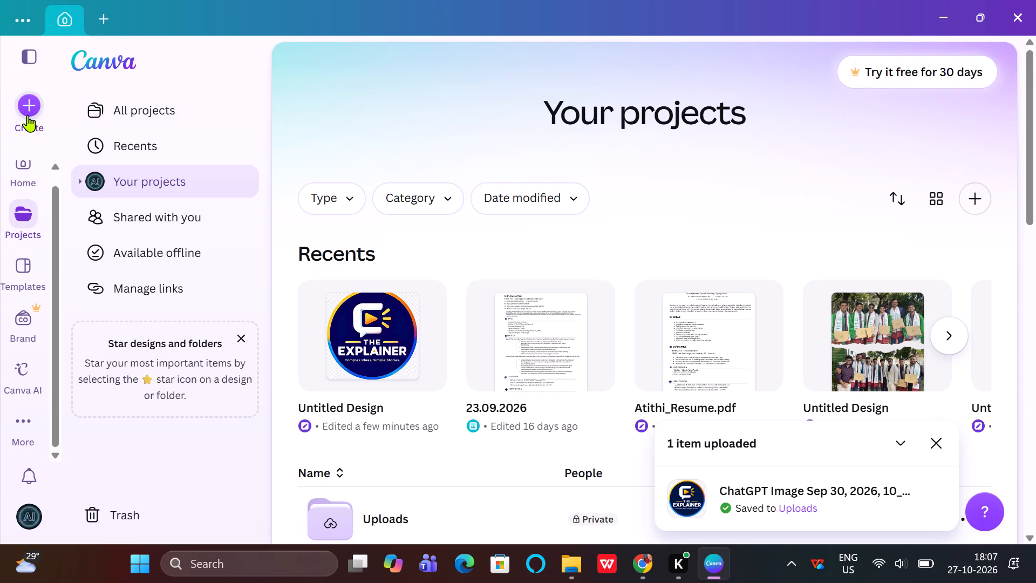
pyautogui.click(28, 115)
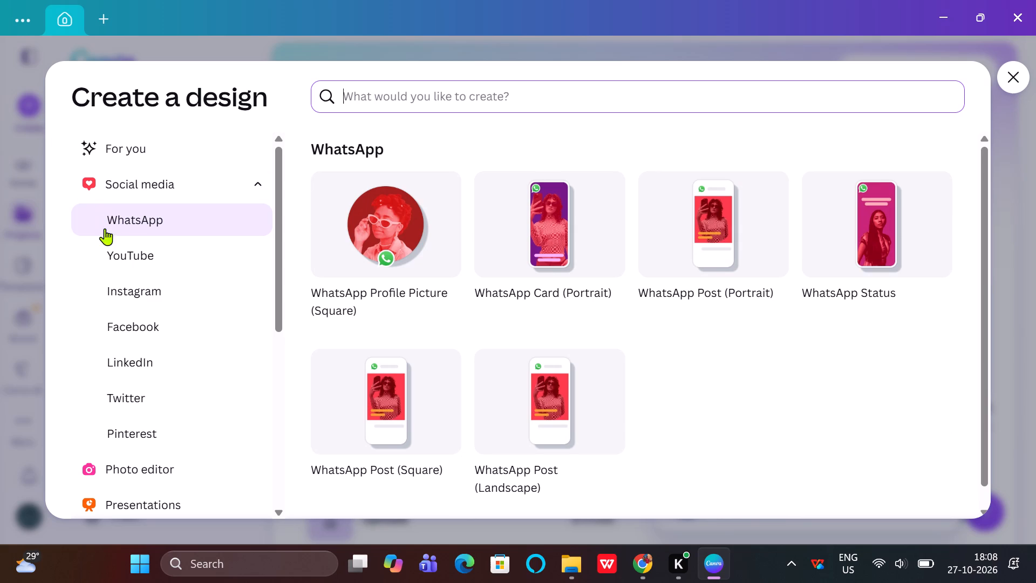
pyautogui.click(124, 245)
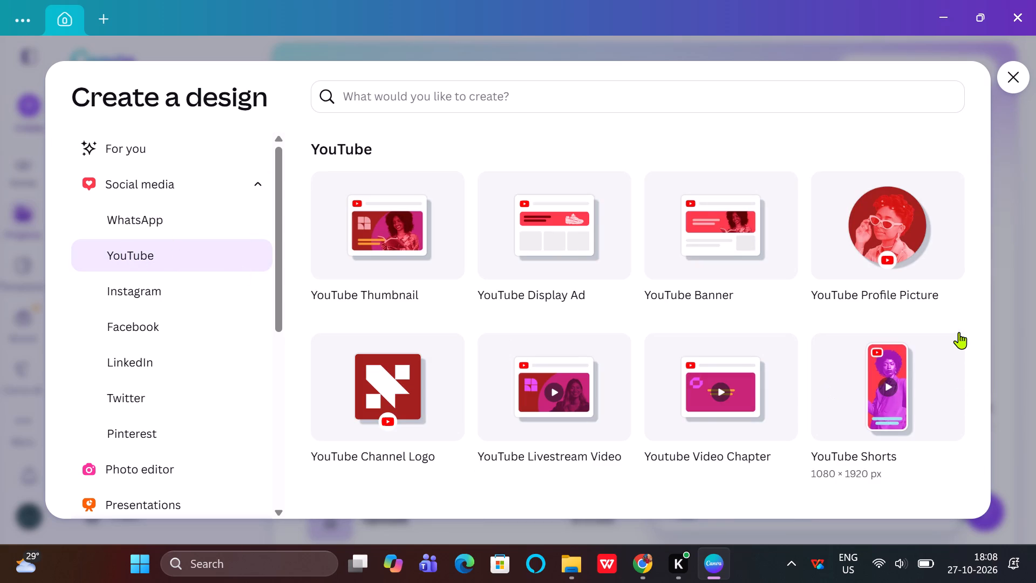
pyautogui.click(906, 255)
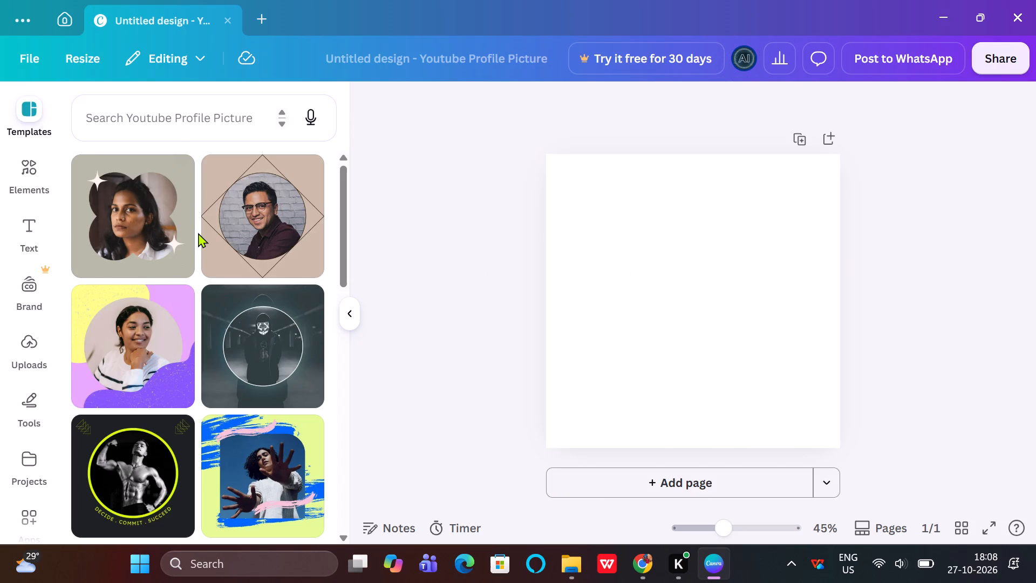
# Browse the profile picture templates and apply the Blue Neon Gaming YouTube profile picture template to the blank page.
pyautogui.scroll(-1, 198, 233)
pyautogui.scroll(-1, 209, 280)
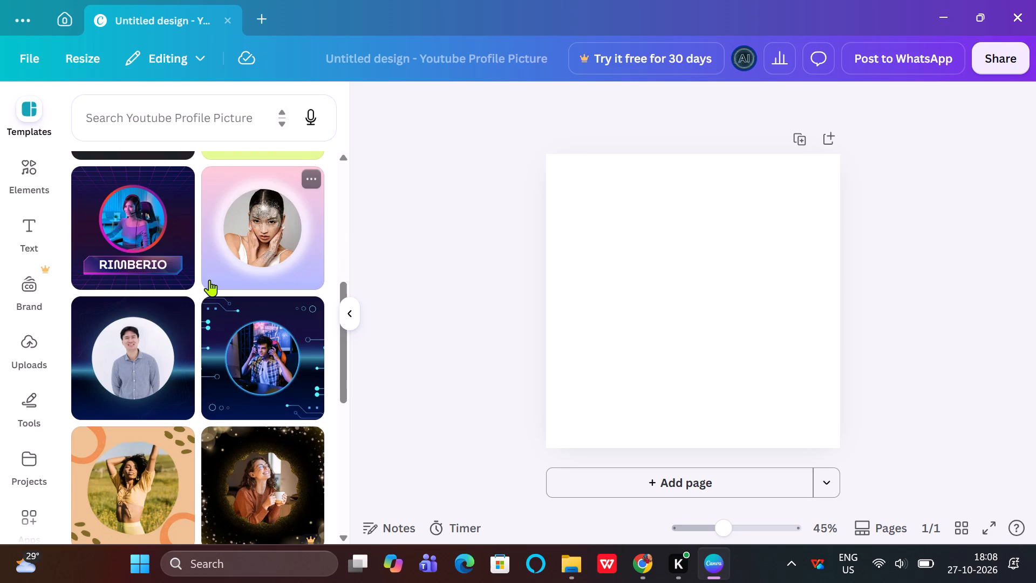
pyautogui.scroll(-2, 209, 280)
pyautogui.scroll(1, 209, 280)
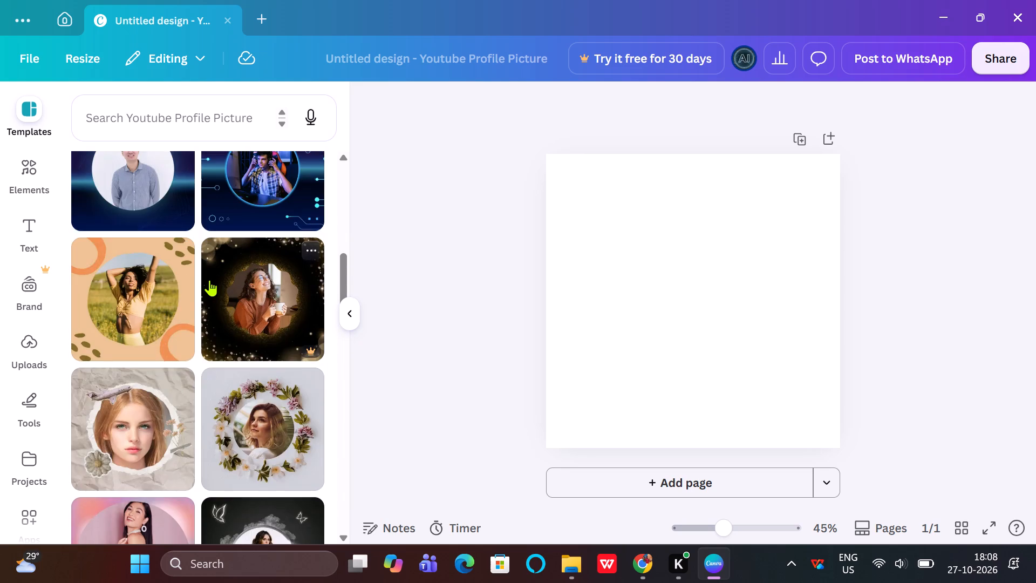
pyautogui.scroll(1, 209, 280)
pyautogui.click(272, 336)
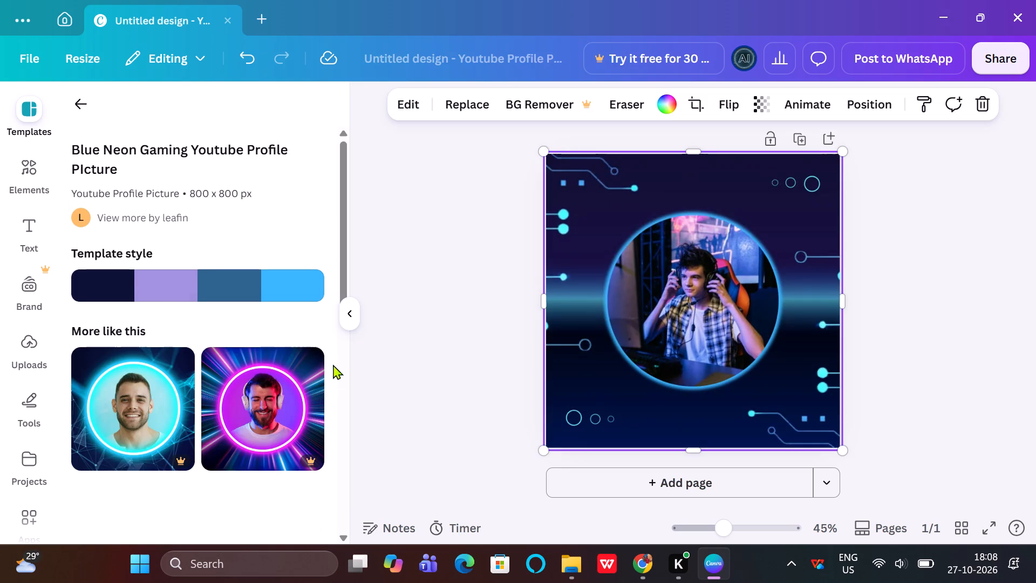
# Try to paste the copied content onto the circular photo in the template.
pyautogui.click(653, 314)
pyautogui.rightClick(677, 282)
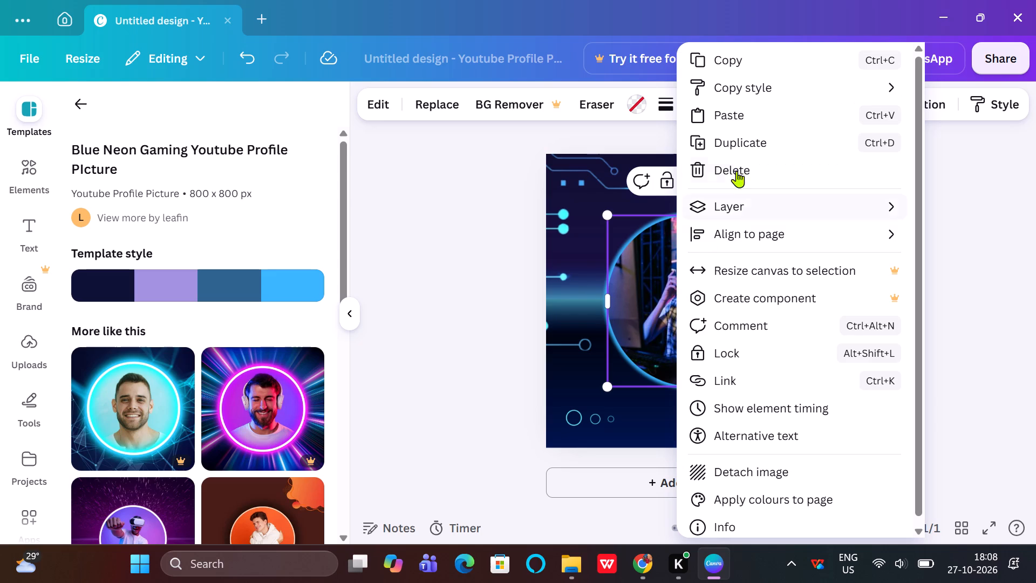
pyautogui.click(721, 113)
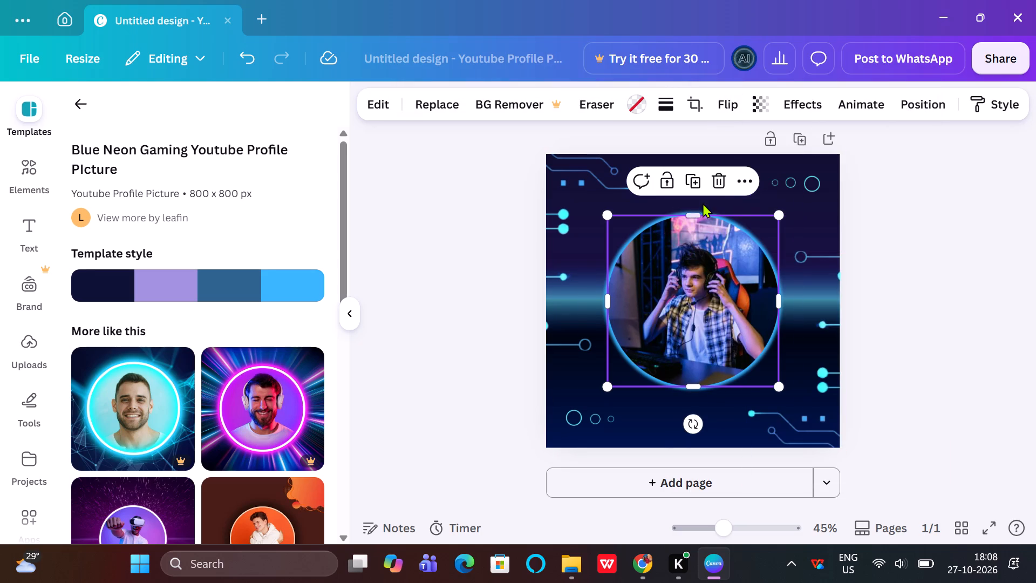
# Examine the additional options available for the template's circular photo, including the layer options.
pyautogui.click(745, 178)
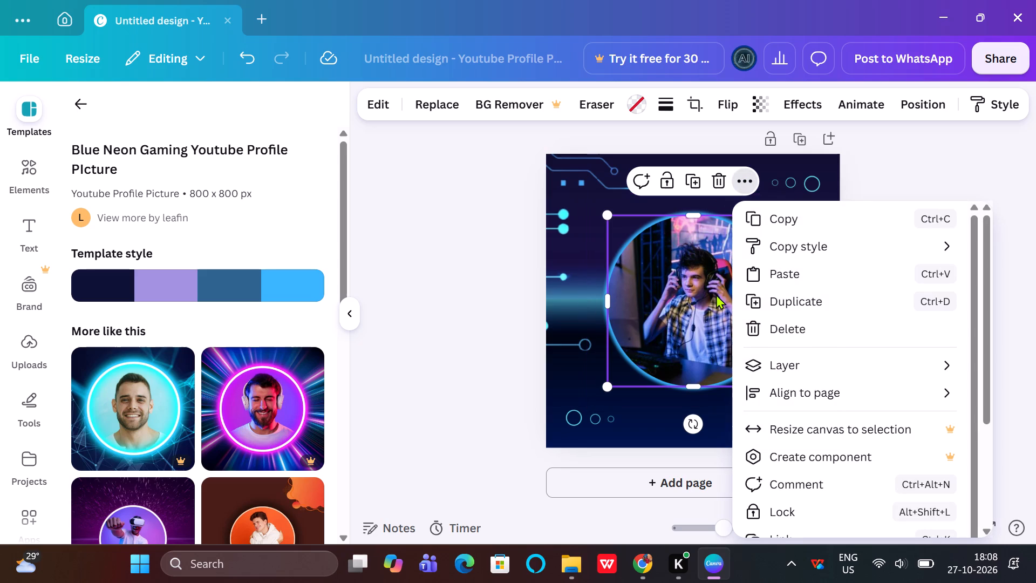
pyautogui.scroll(-2, 811, 426)
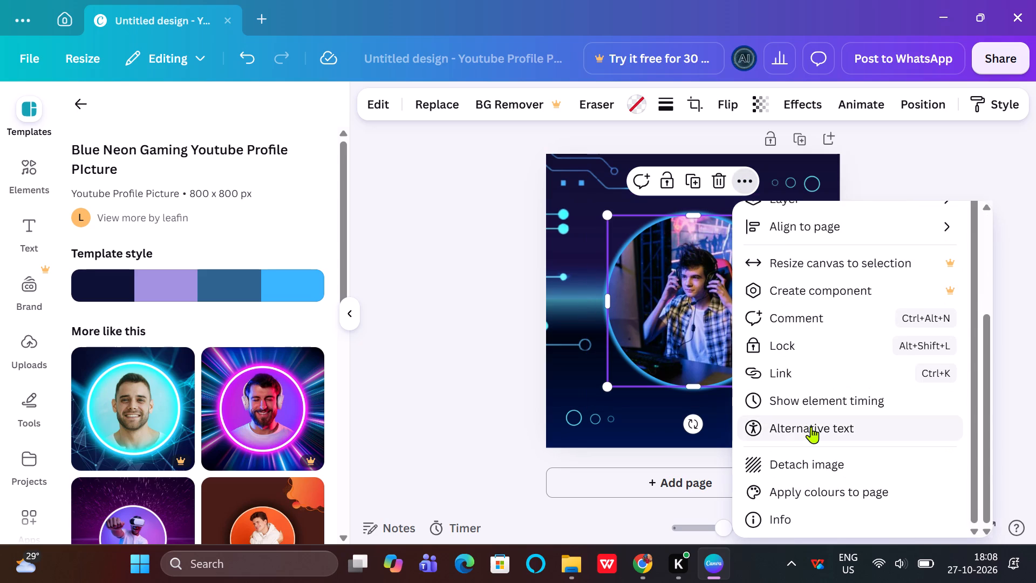
pyautogui.scroll(-3, 811, 428)
pyautogui.scroll(7, 799, 381)
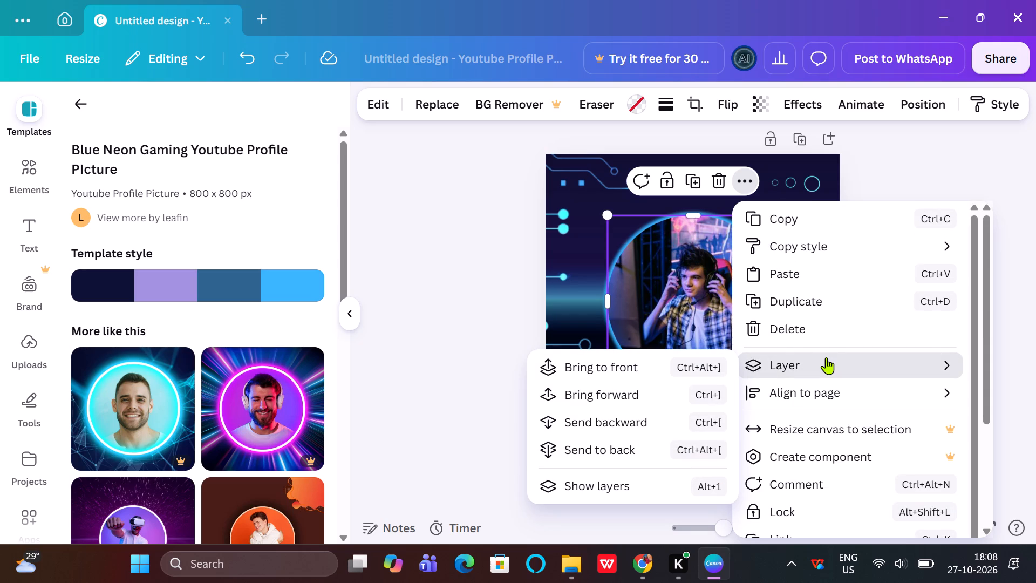
pyautogui.click(438, 367)
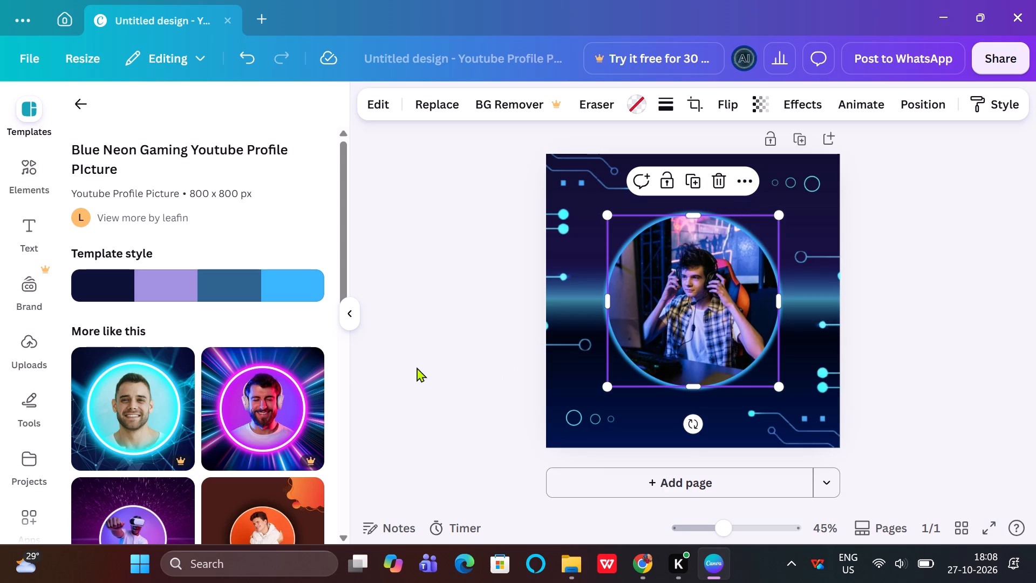
# Look through the other YouTube profile picture templates and the elements for a suitable circular design.
pyautogui.click(83, 109)
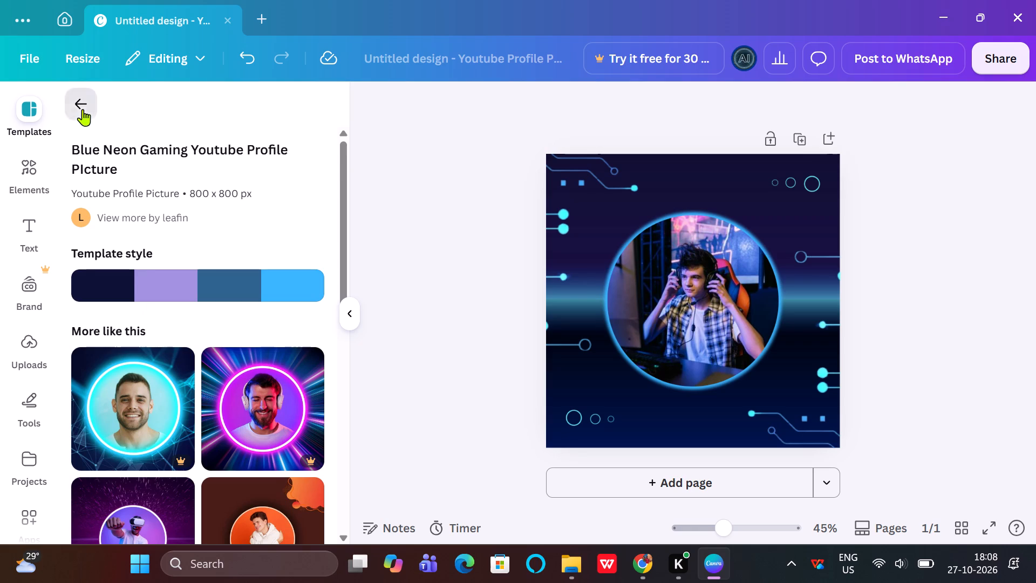
pyautogui.scroll(-2, 255, 283)
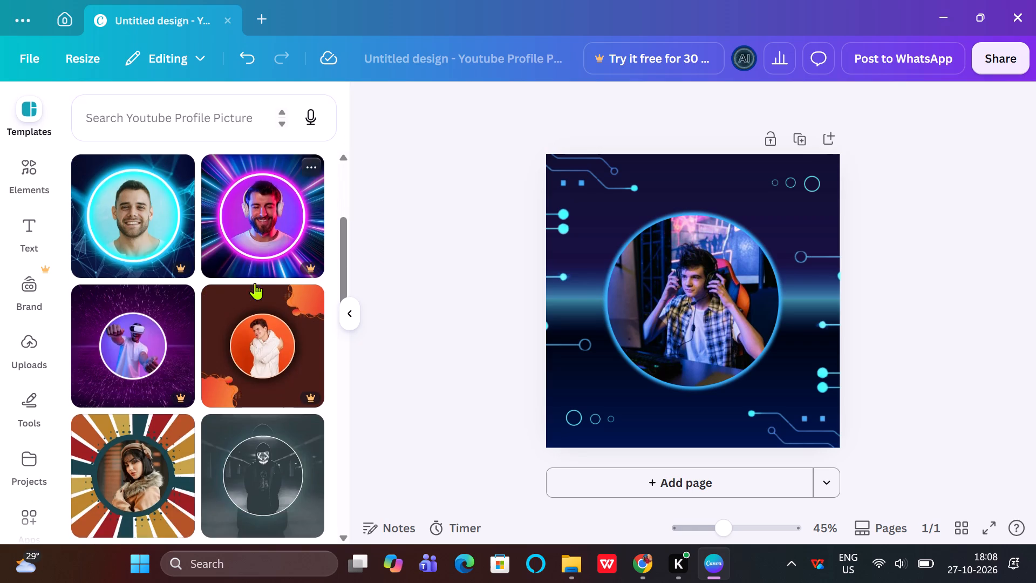
pyautogui.scroll(3, 255, 283)
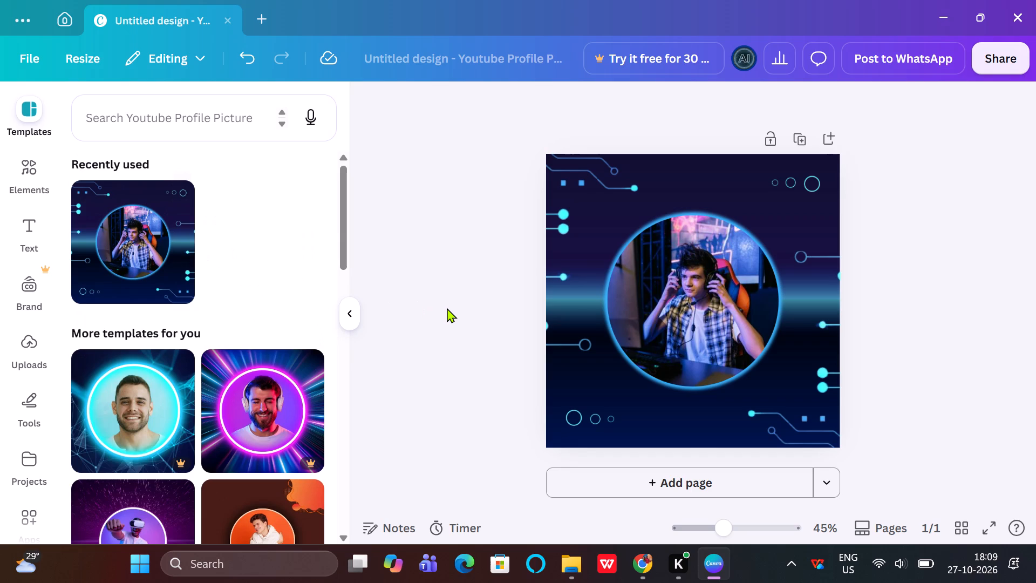
pyautogui.click(51, 209)
pyautogui.click(197, 250)
pyautogui.scroll(-3, 197, 250)
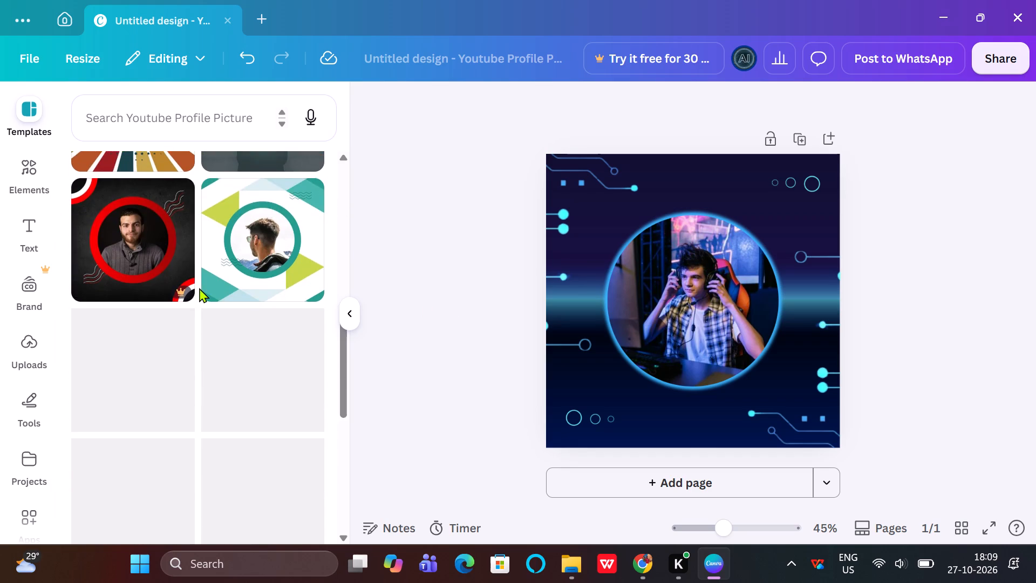
pyautogui.scroll(-1, 199, 288)
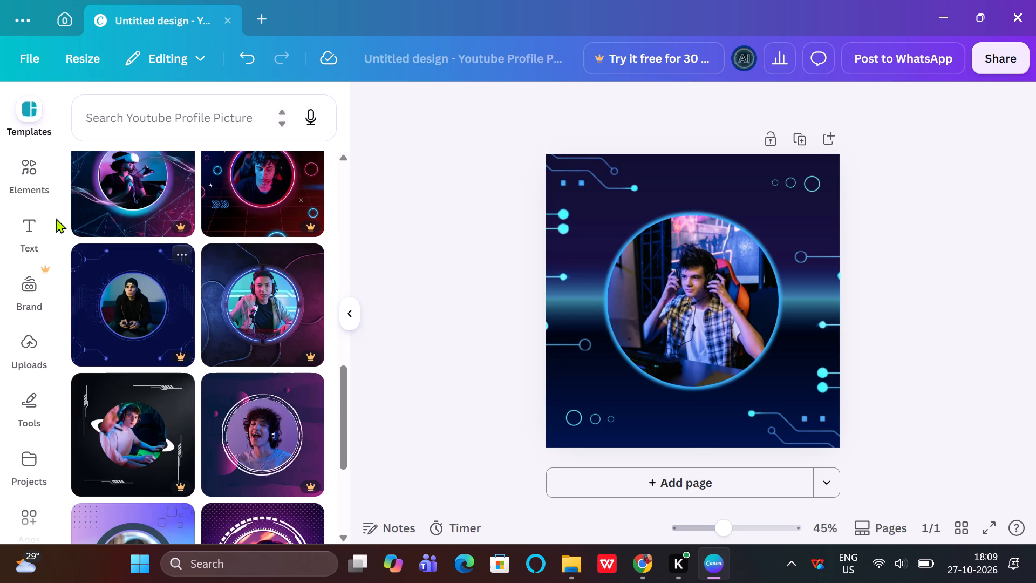
pyautogui.click(30, 175)
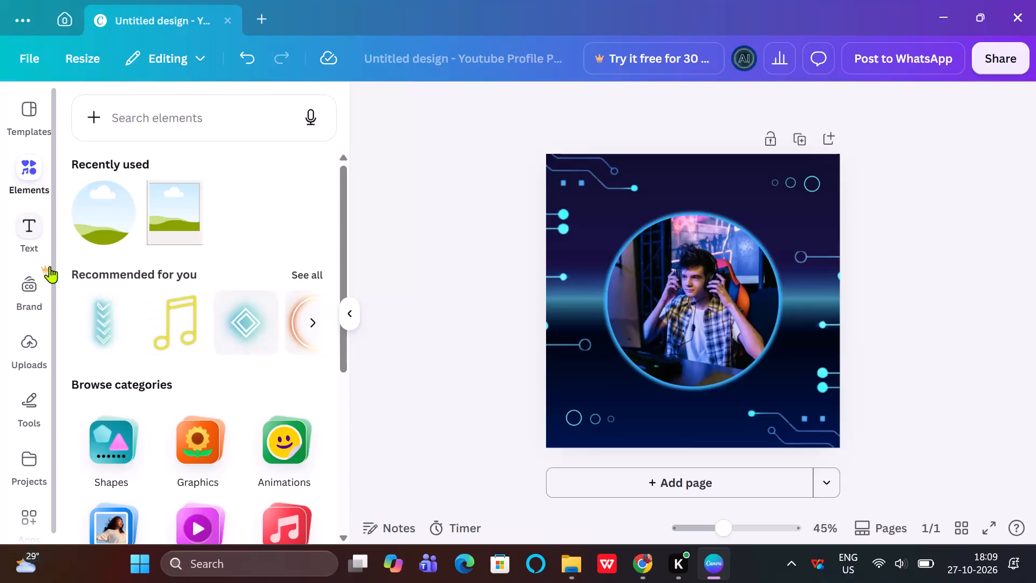
pyautogui.click(31, 125)
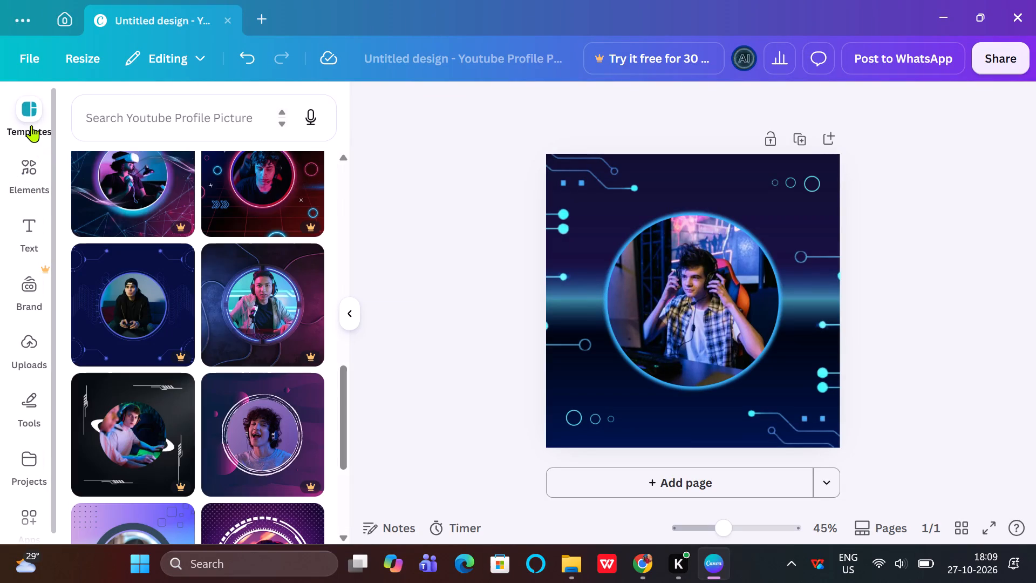
pyautogui.scroll(6, 229, 344)
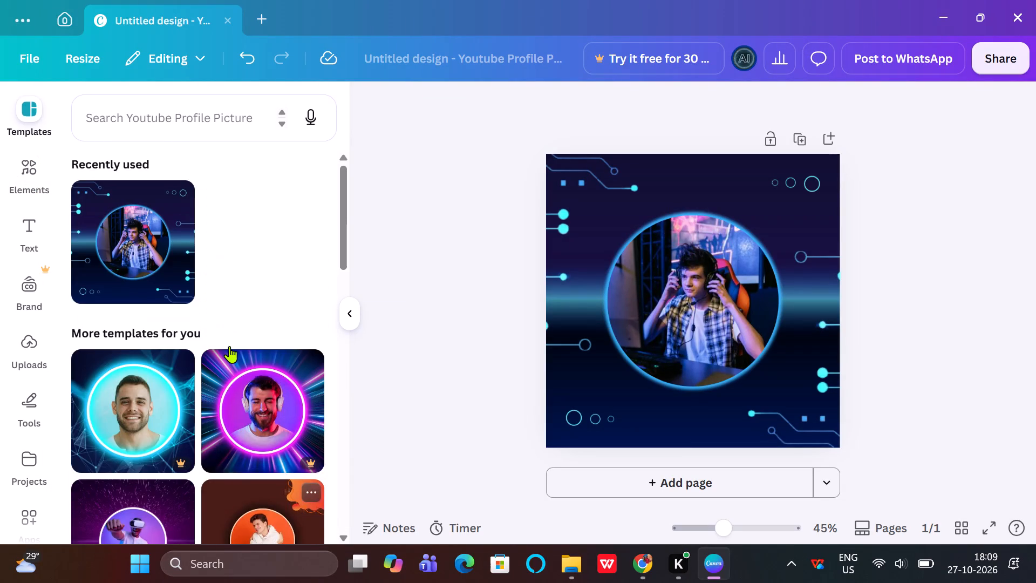
# Examine the additional options available for the circular photo in the gaming profile picture template.
pyautogui.scroll(1, 229, 346)
pyautogui.scroll(-3, 229, 346)
pyautogui.scroll(3, 229, 346)
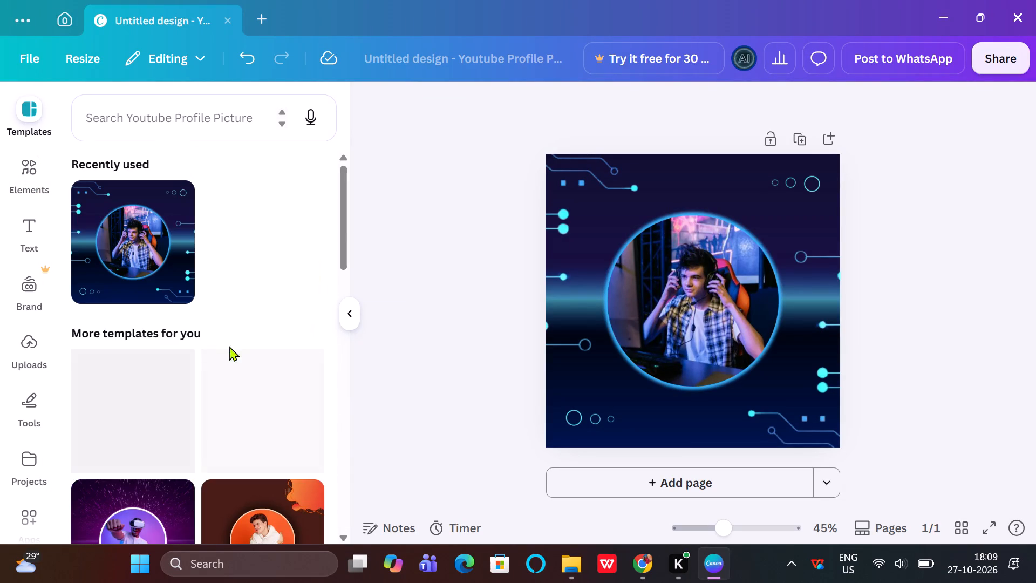
pyautogui.click(684, 314)
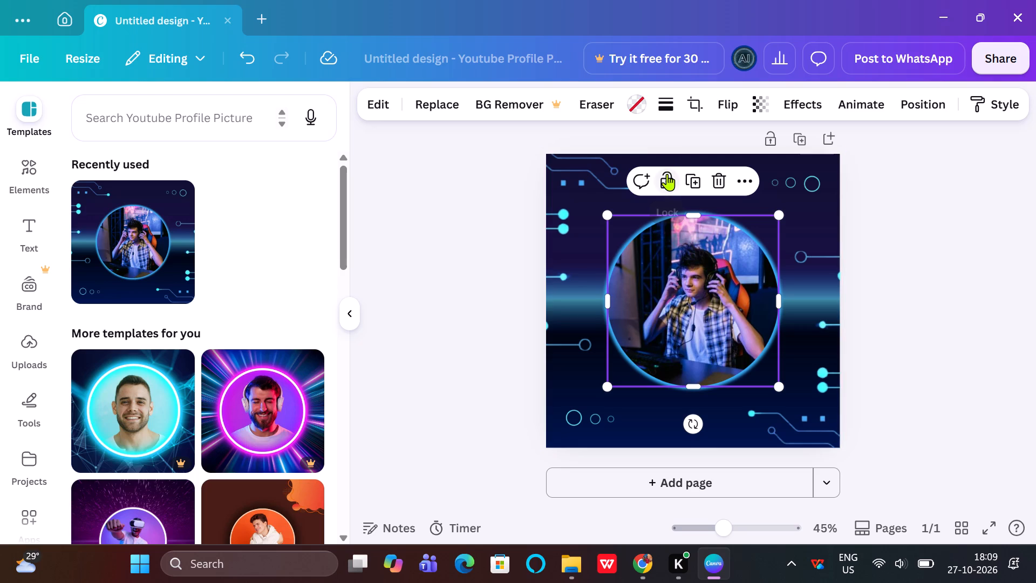
pyautogui.click(741, 180)
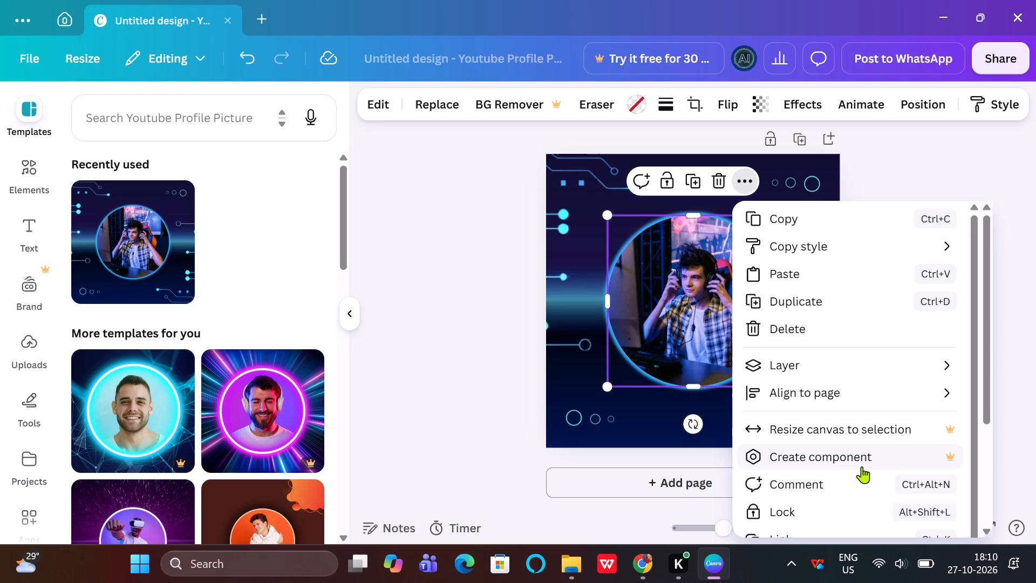
# Switch to File Explorer and examine the JPG and PNG "The Explainer" logo images and the saved screenshot in the Downloads folder.
pyautogui.click(572, 567)
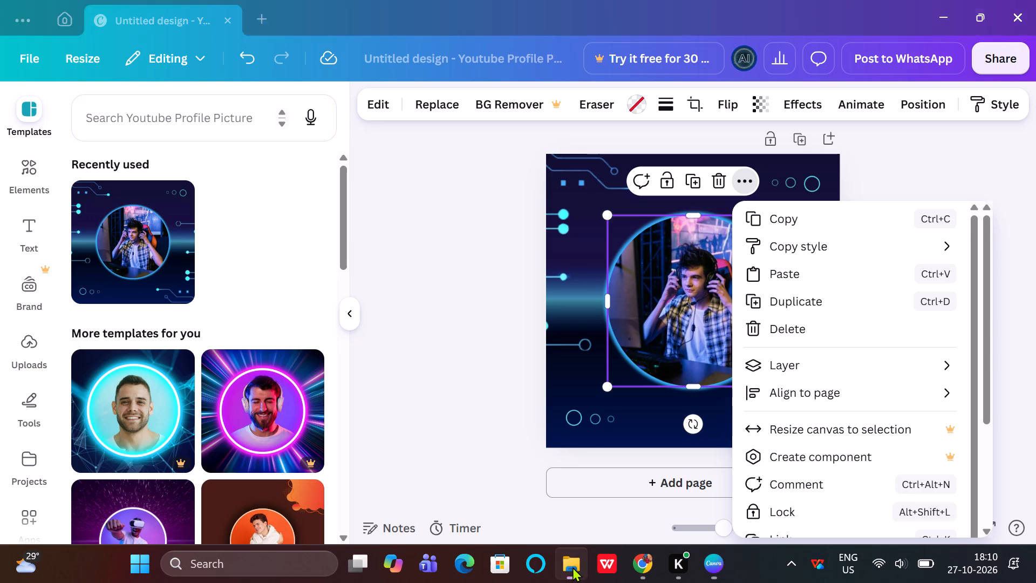
pyautogui.doubleClick(306, 348)
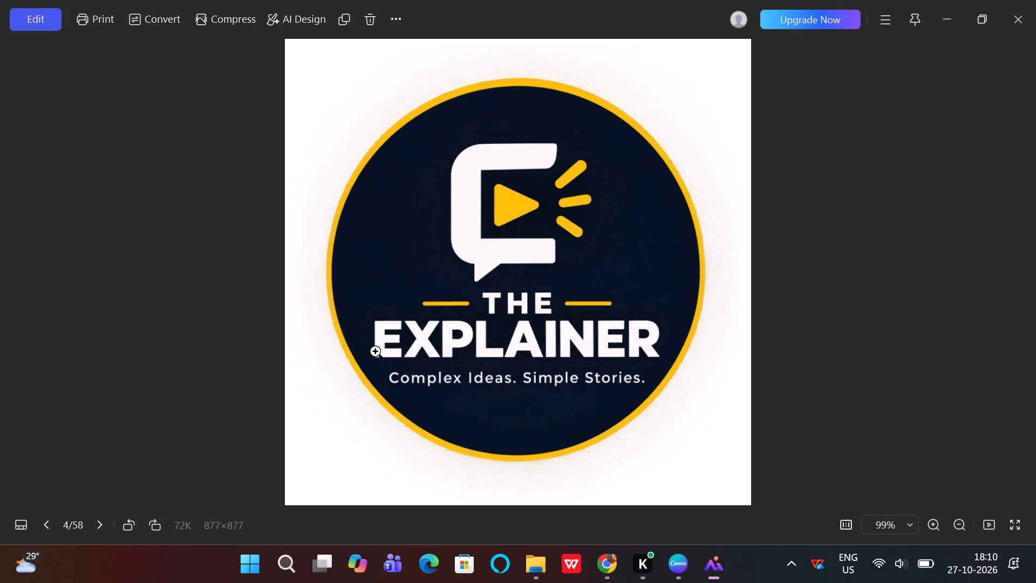
pyautogui.click(1031, 11)
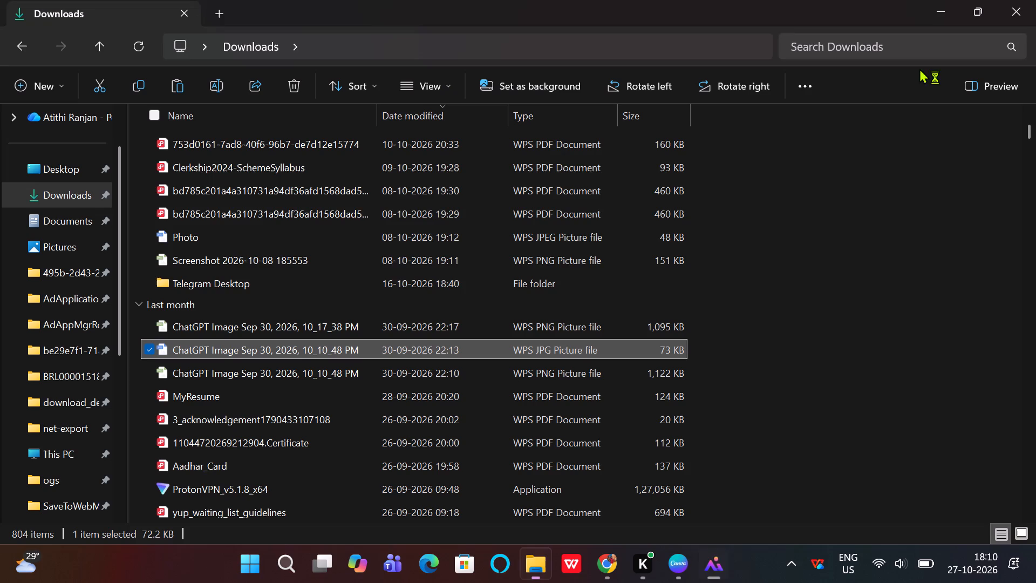
pyautogui.doubleClick(319, 365)
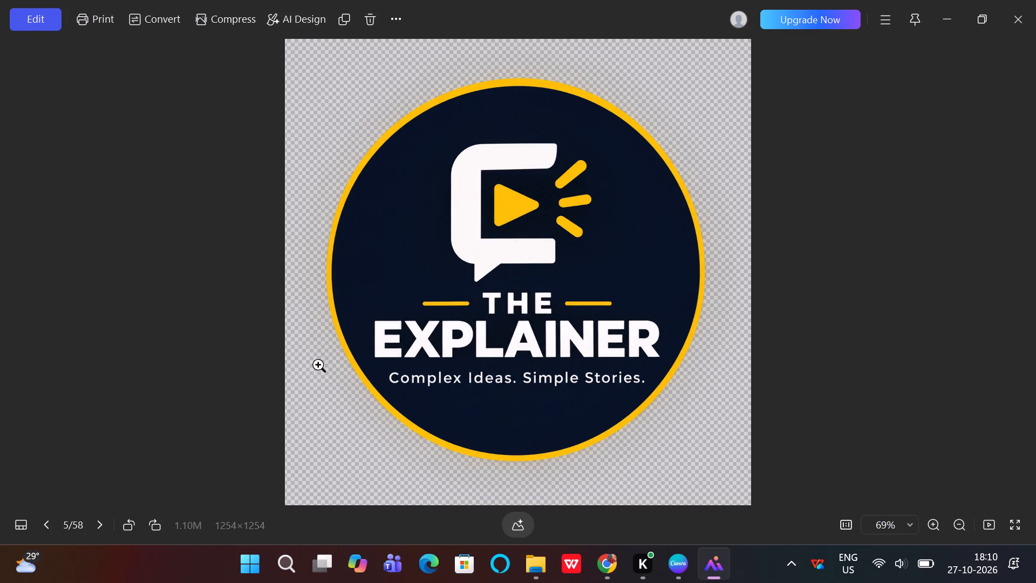
pyautogui.click(1035, 52)
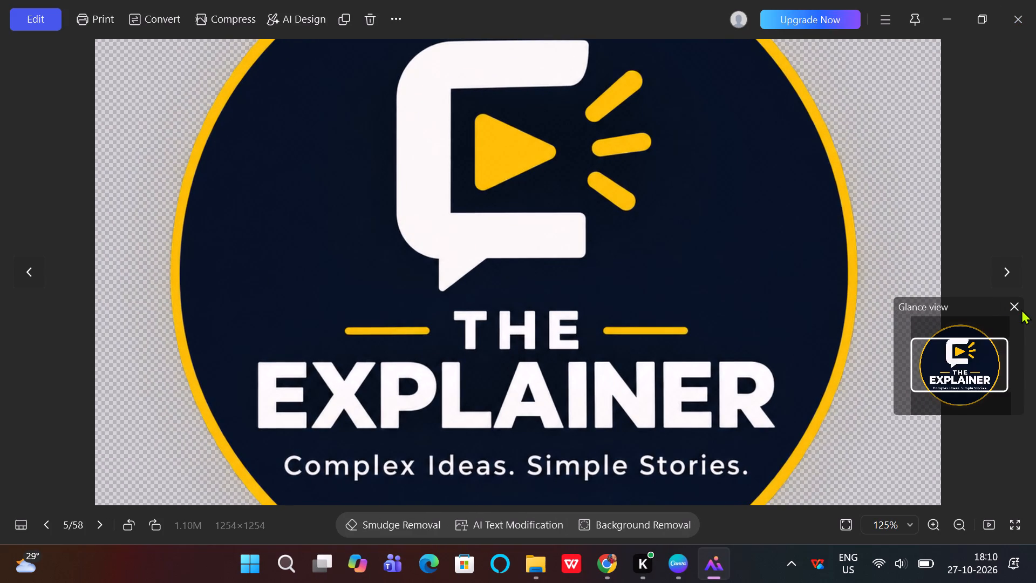
pyautogui.click(1008, 303)
pyautogui.scroll(5, 765, 281)
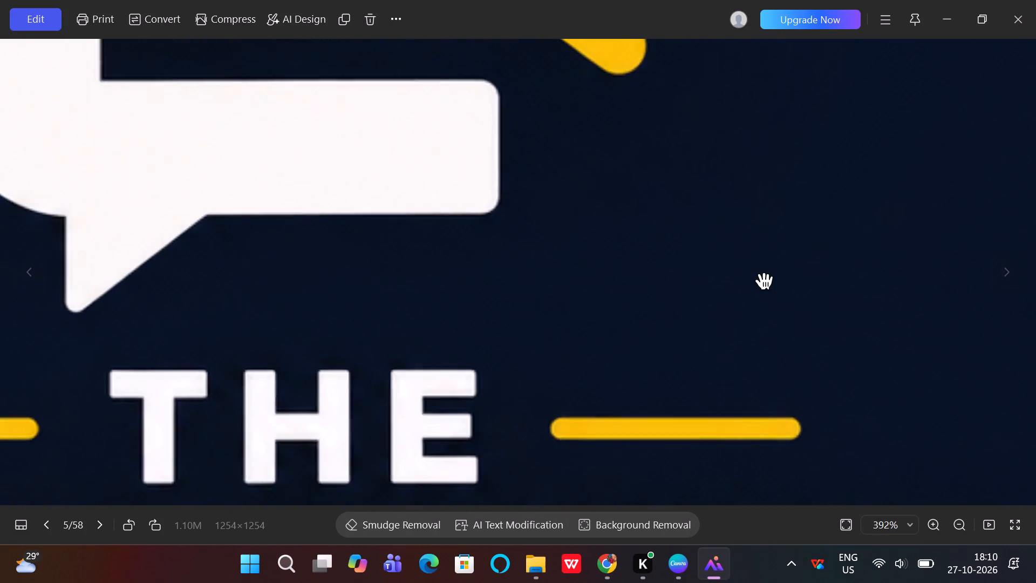
pyautogui.scroll(-12, 764, 281)
pyautogui.click(1033, 0)
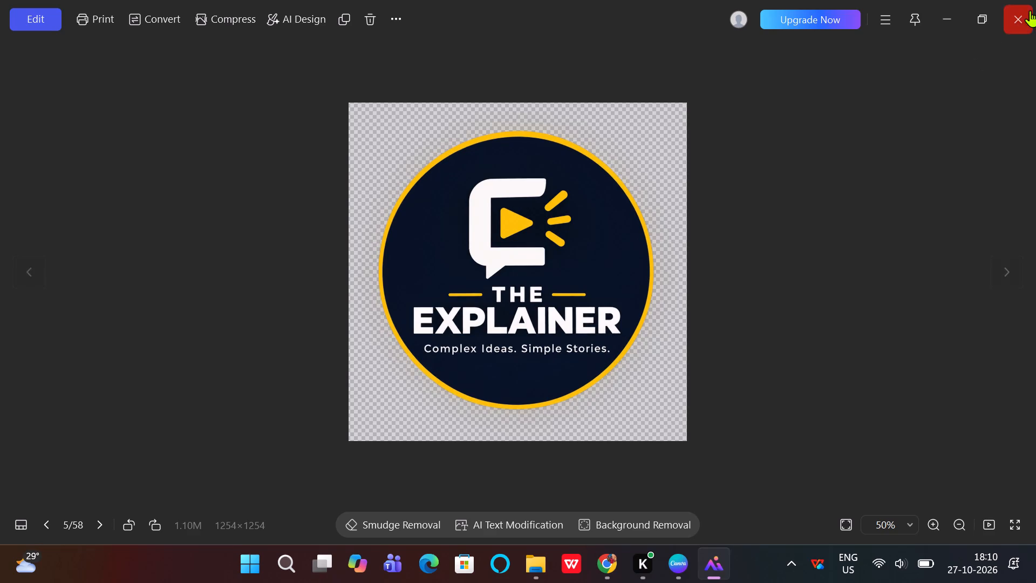
pyautogui.click(1030, 10)
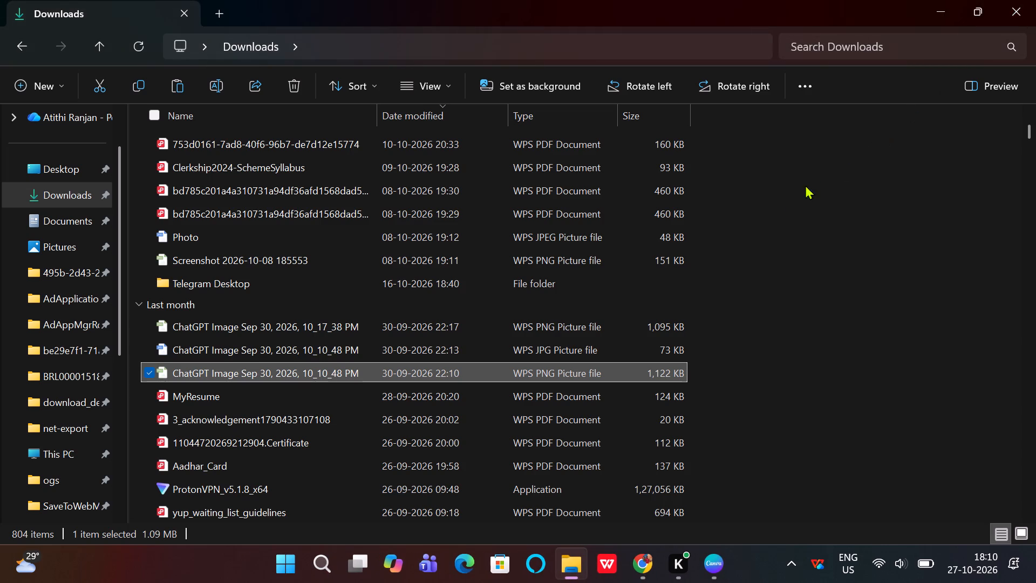
pyautogui.doubleClick(321, 261)
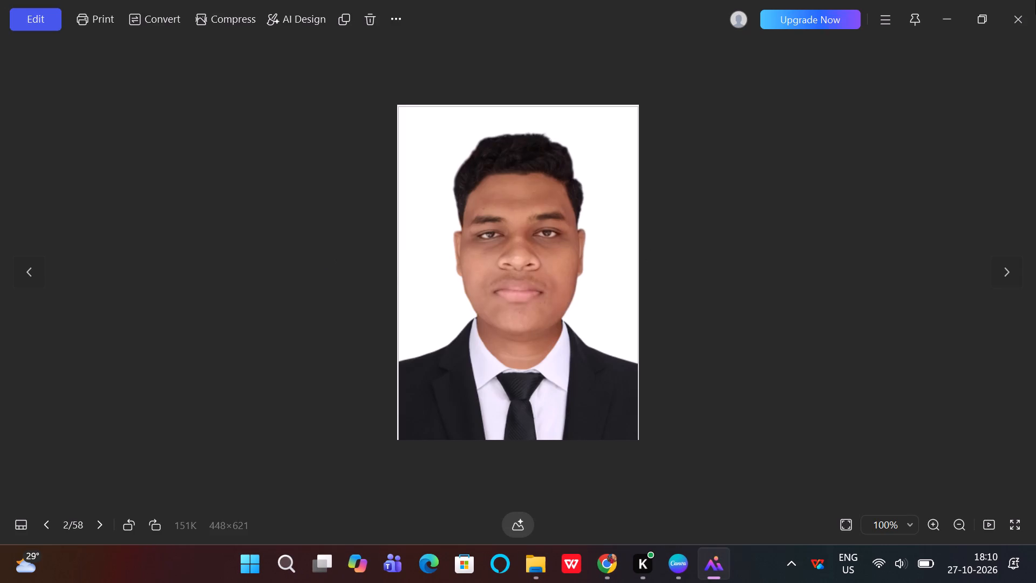
pyautogui.click(1026, 0)
pyautogui.click(1013, 6)
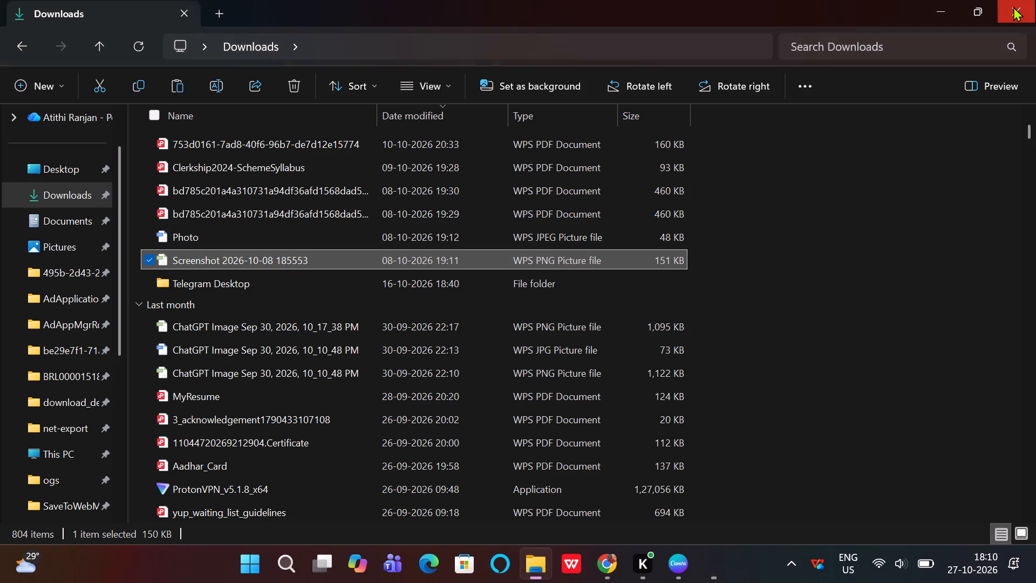
pyautogui.click(1013, 6)
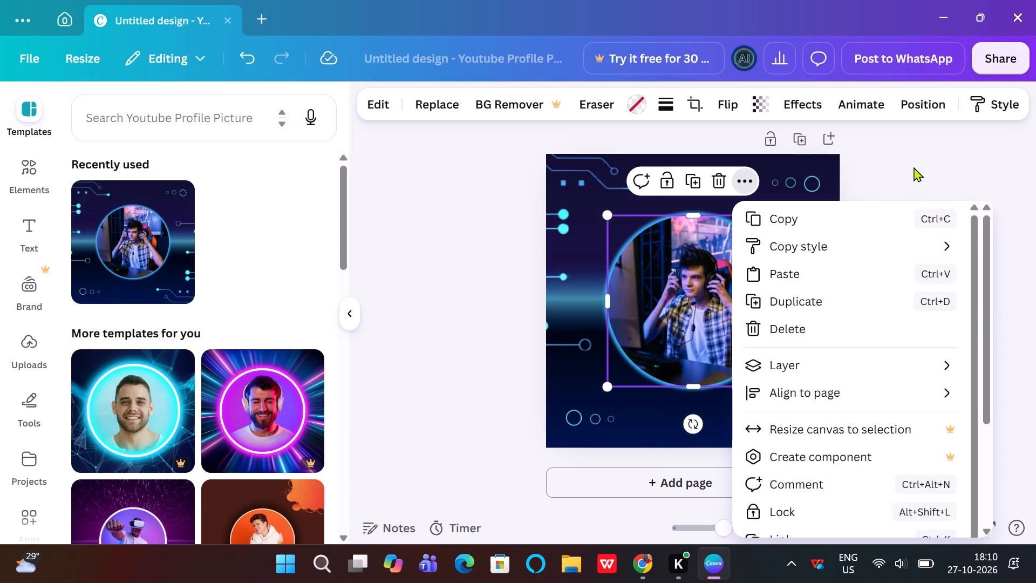
pyautogui.click(914, 166)
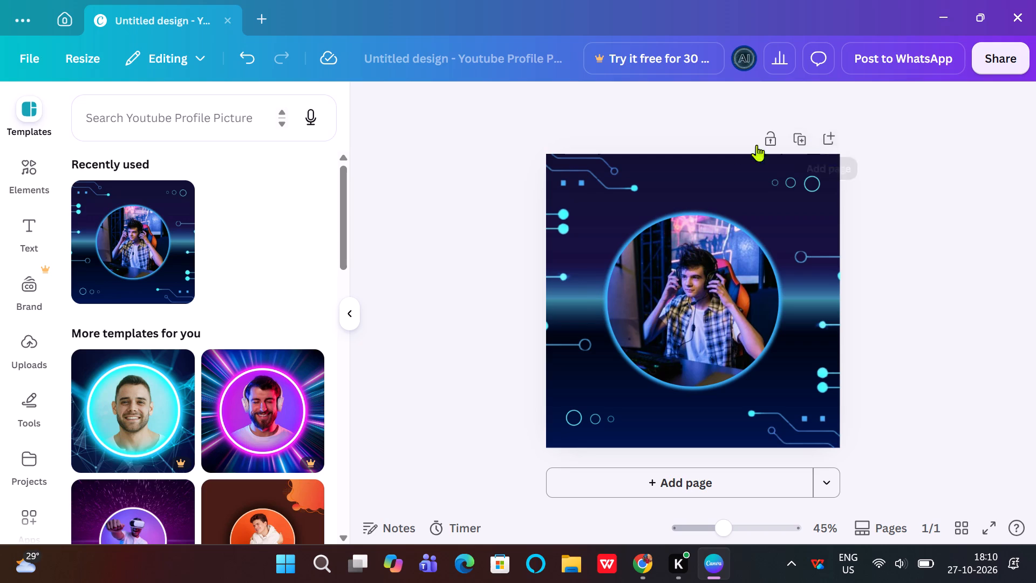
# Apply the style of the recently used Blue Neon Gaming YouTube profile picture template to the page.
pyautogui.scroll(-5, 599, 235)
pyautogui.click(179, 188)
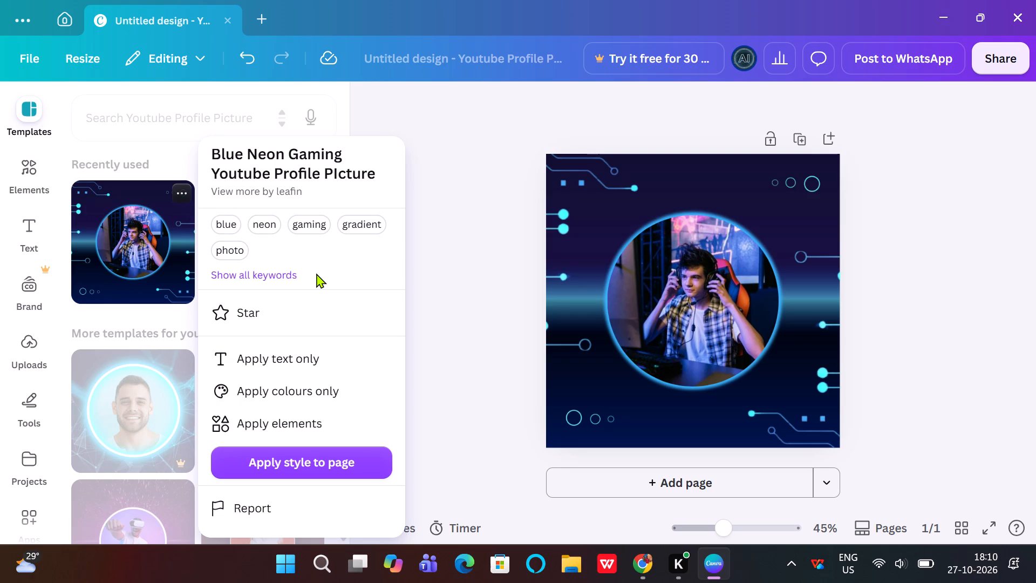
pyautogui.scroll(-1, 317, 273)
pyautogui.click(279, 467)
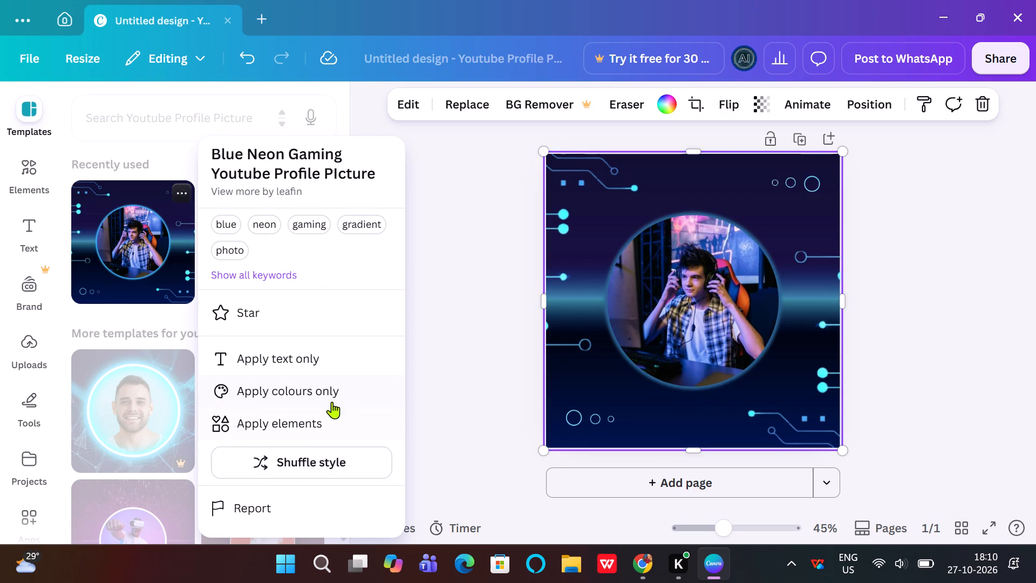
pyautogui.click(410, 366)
# Examine the full list of additional options for the template's circular photo once more.
pyautogui.click(686, 306)
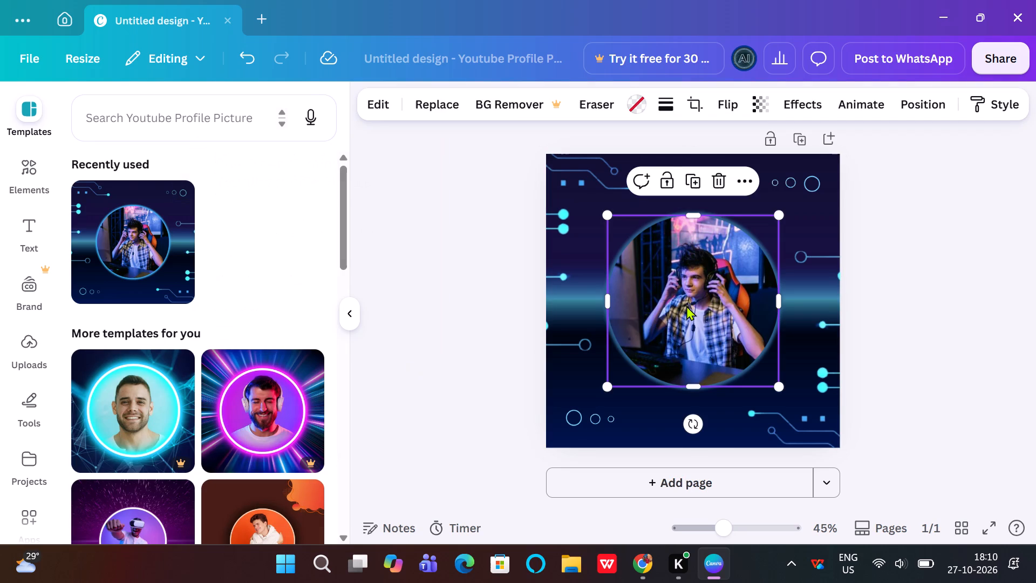
pyautogui.click(758, 179)
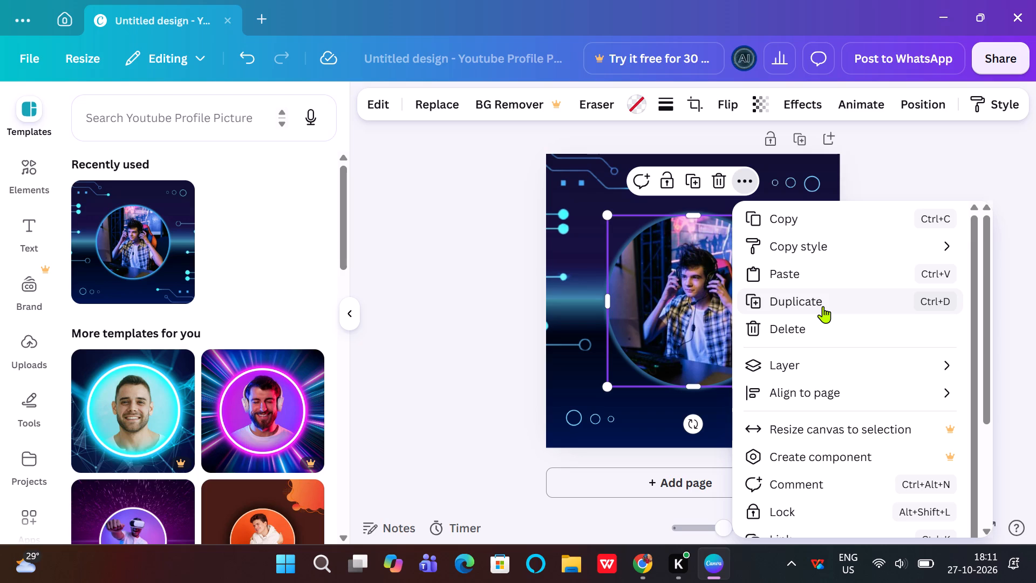
pyautogui.scroll(-3, 823, 306)
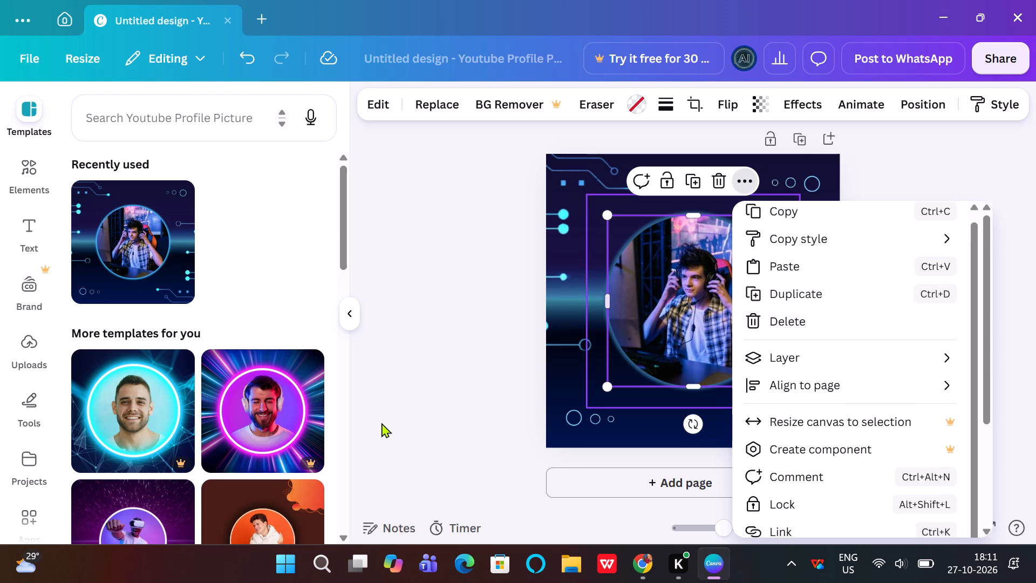
pyautogui.click(378, 422)
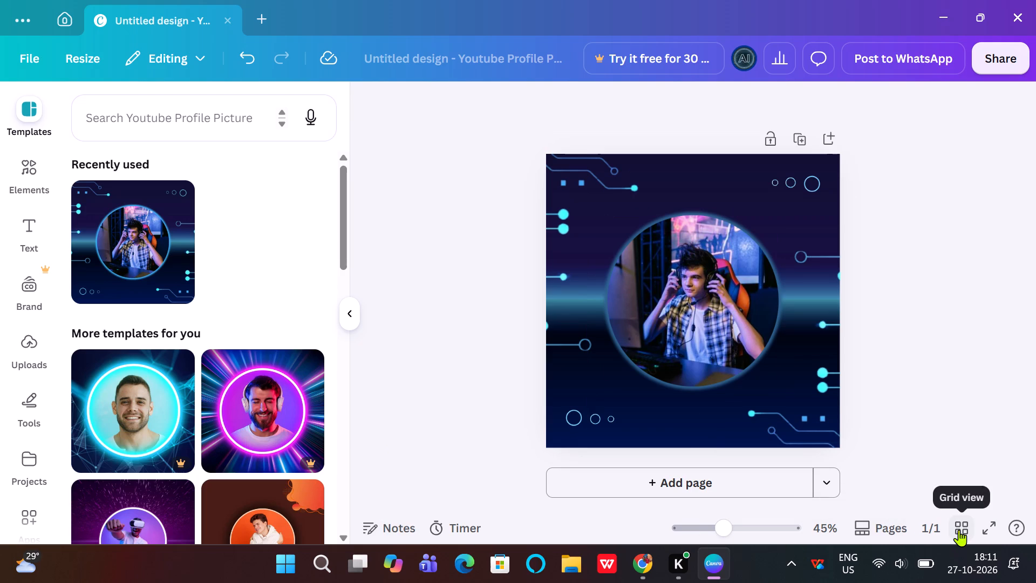
# Add a blank Mobile Video page of 1080 × 1920 px to the design.
pyautogui.click(826, 487)
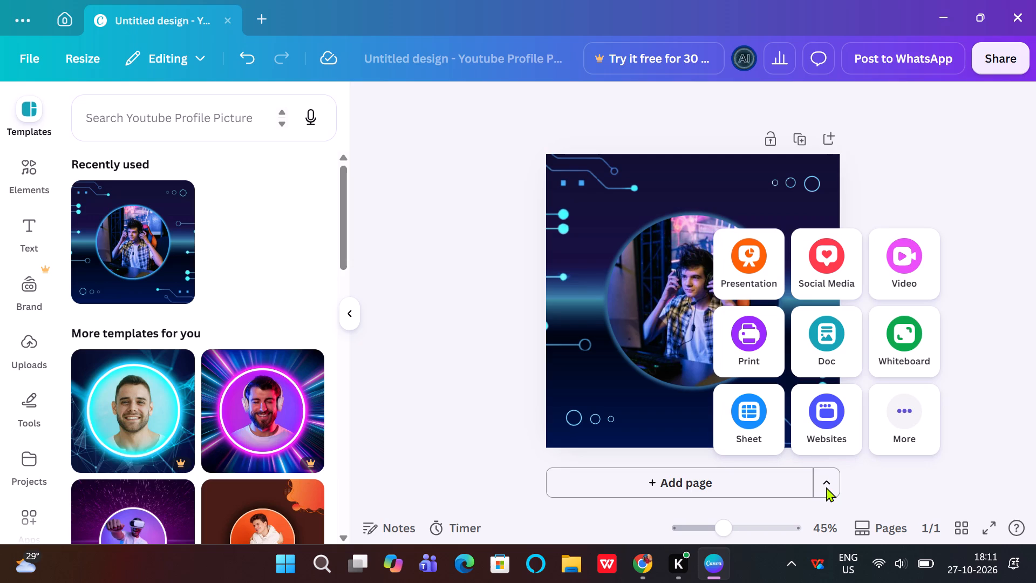
pyautogui.click(902, 269)
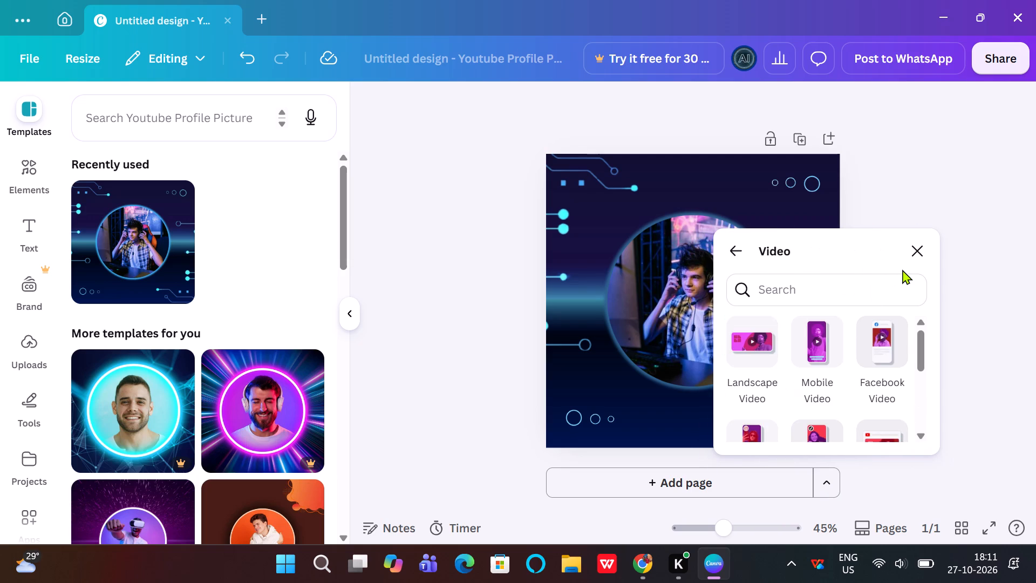
pyautogui.click(818, 352)
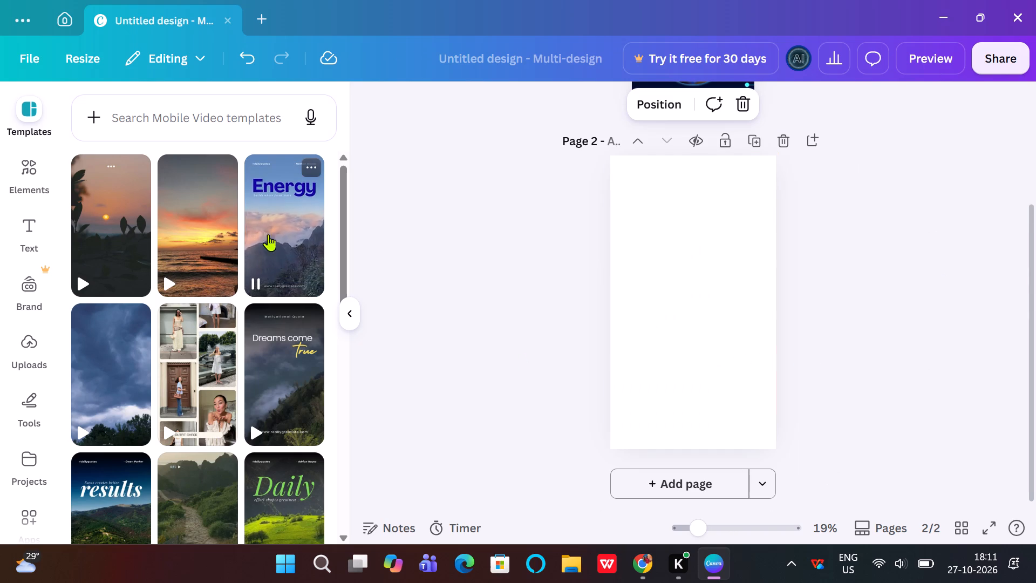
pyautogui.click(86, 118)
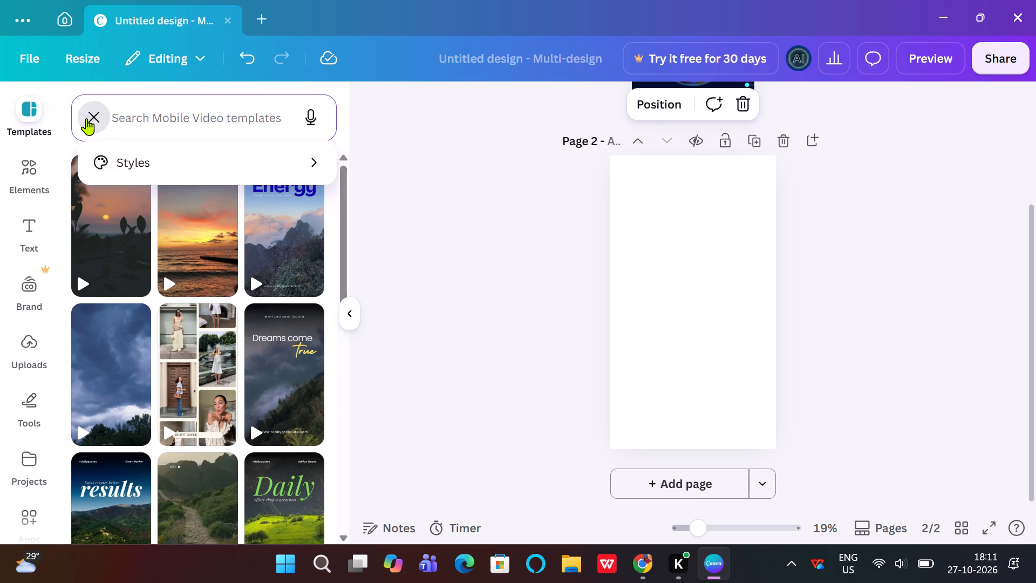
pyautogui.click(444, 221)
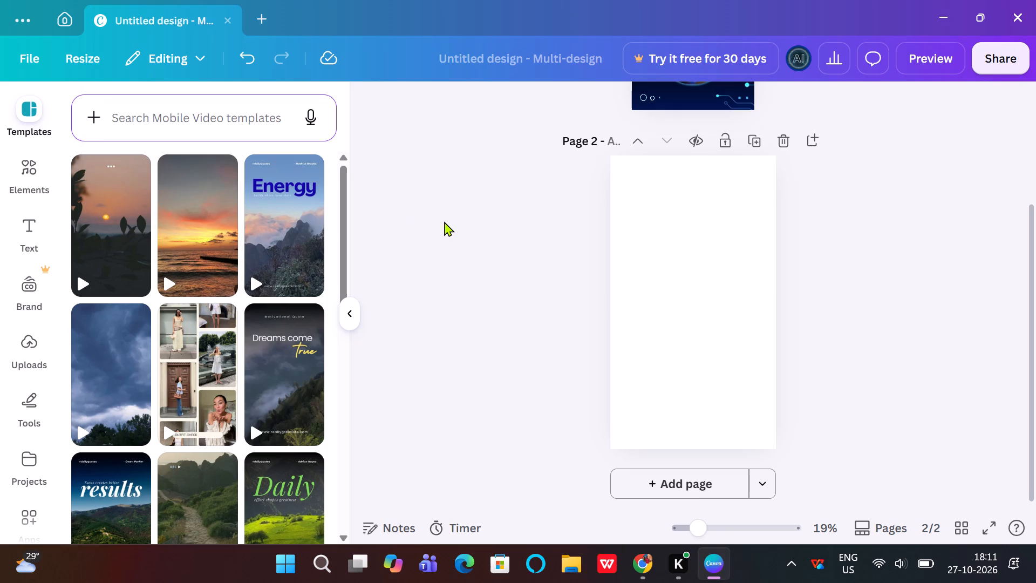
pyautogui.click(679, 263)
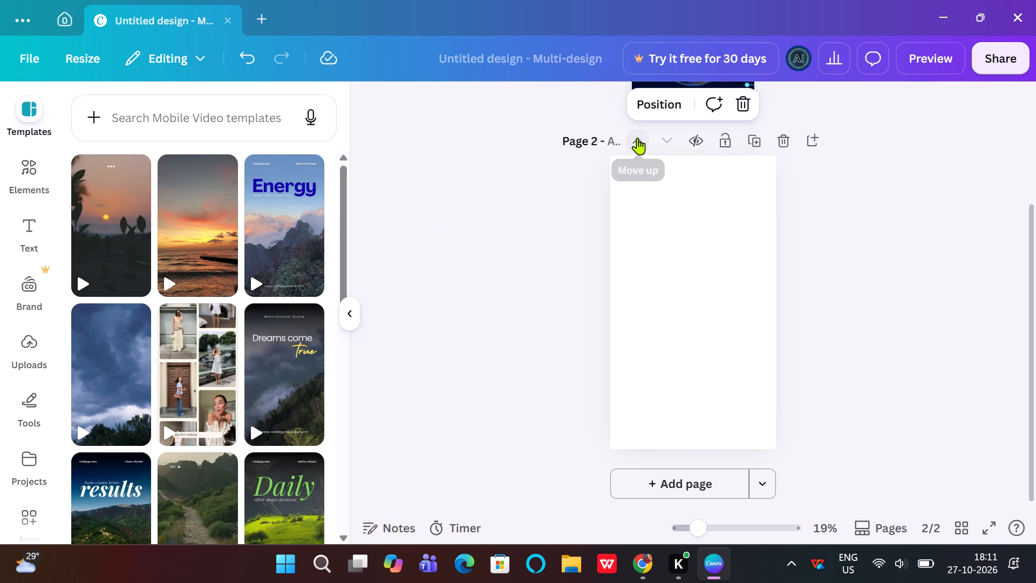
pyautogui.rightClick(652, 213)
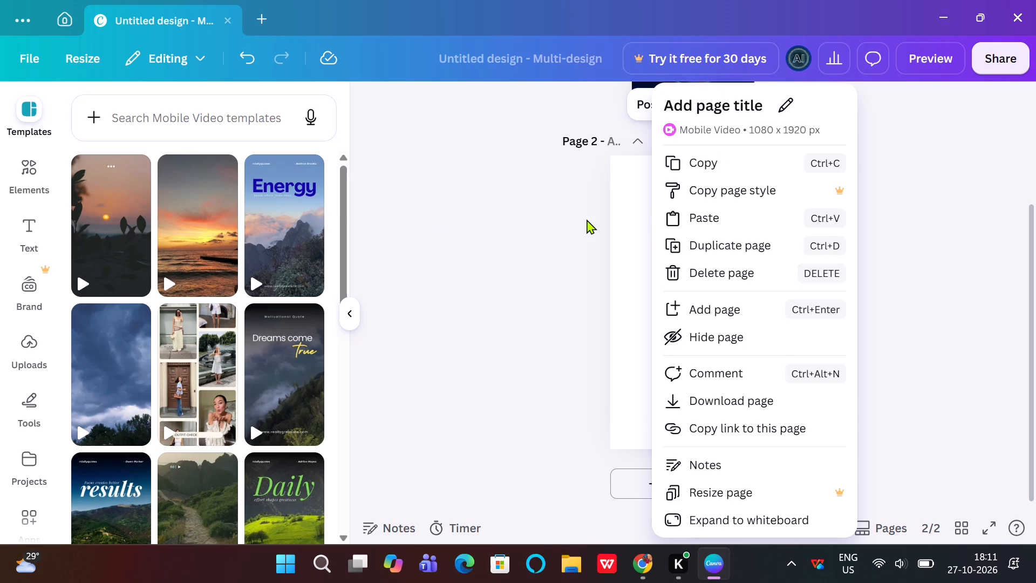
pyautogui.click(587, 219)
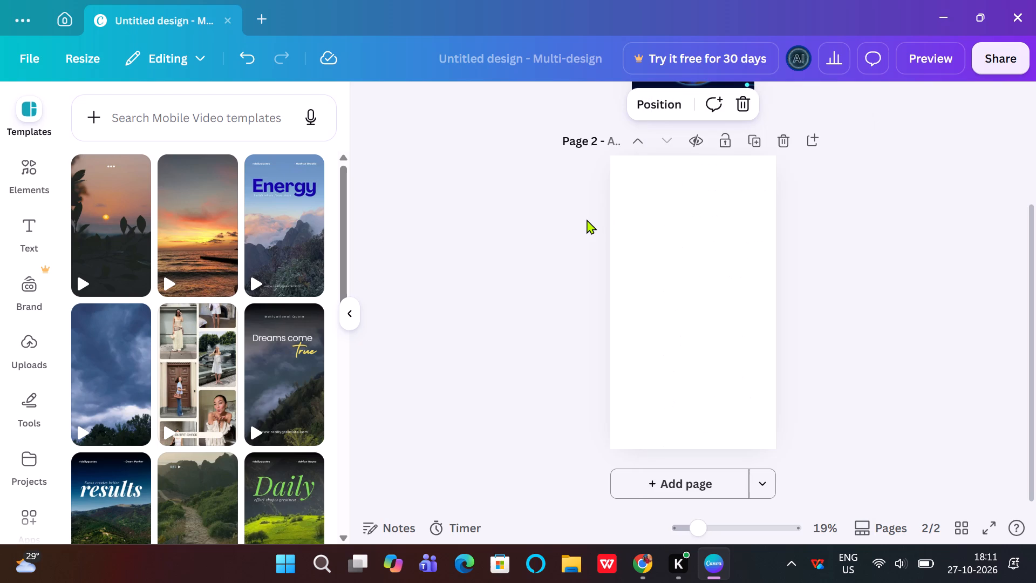
# Delete page 1, which holds the gaming profile picture template, from the design.
pyautogui.scroll(-2, 587, 219)
pyautogui.scroll(4, 587, 219)
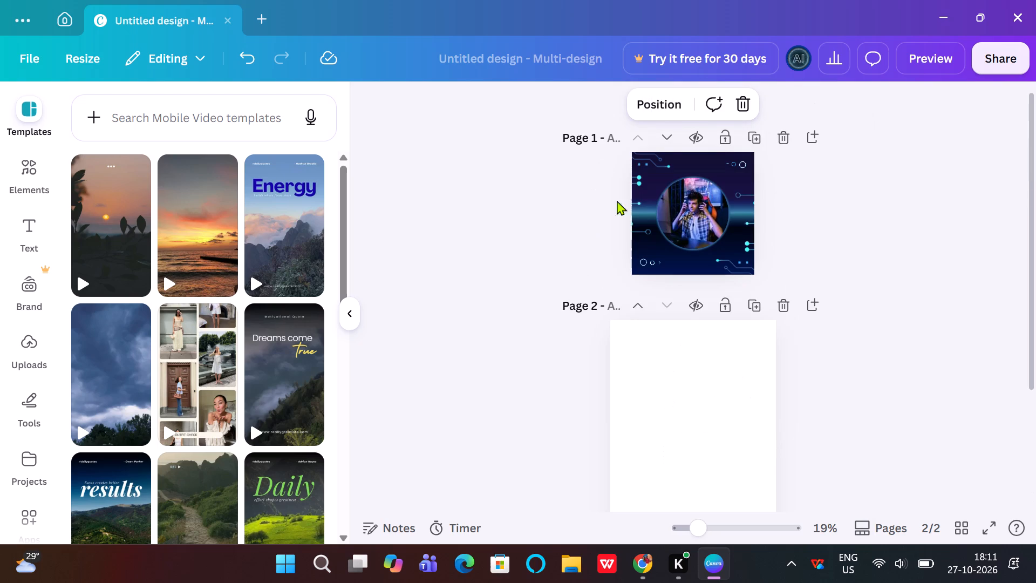
pyautogui.click(778, 139)
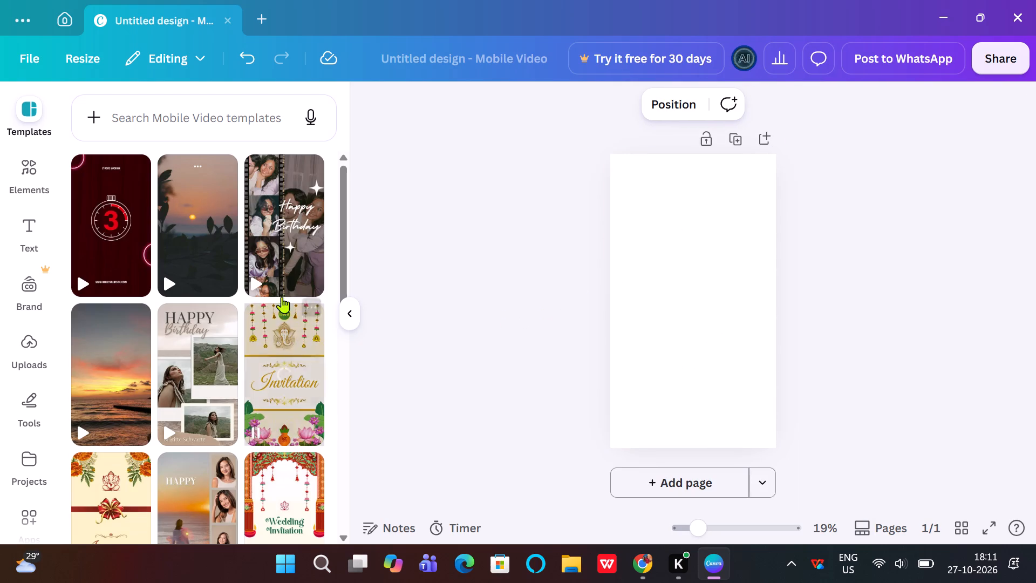
# Browse the Mobile Video templates for a suitable design for the blank page.
pyautogui.scroll(-10, 267, 294)
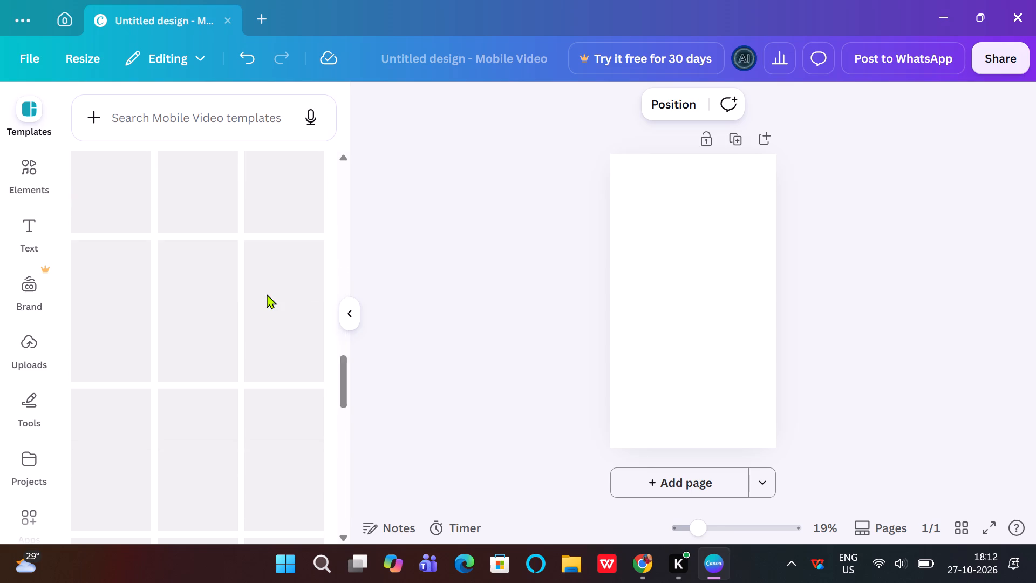
pyautogui.scroll(17, 267, 294)
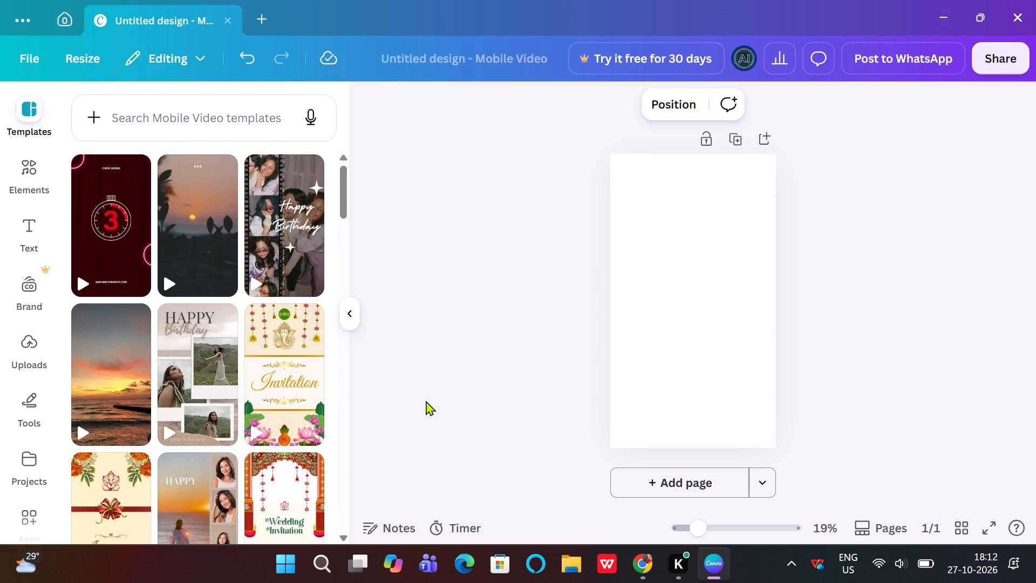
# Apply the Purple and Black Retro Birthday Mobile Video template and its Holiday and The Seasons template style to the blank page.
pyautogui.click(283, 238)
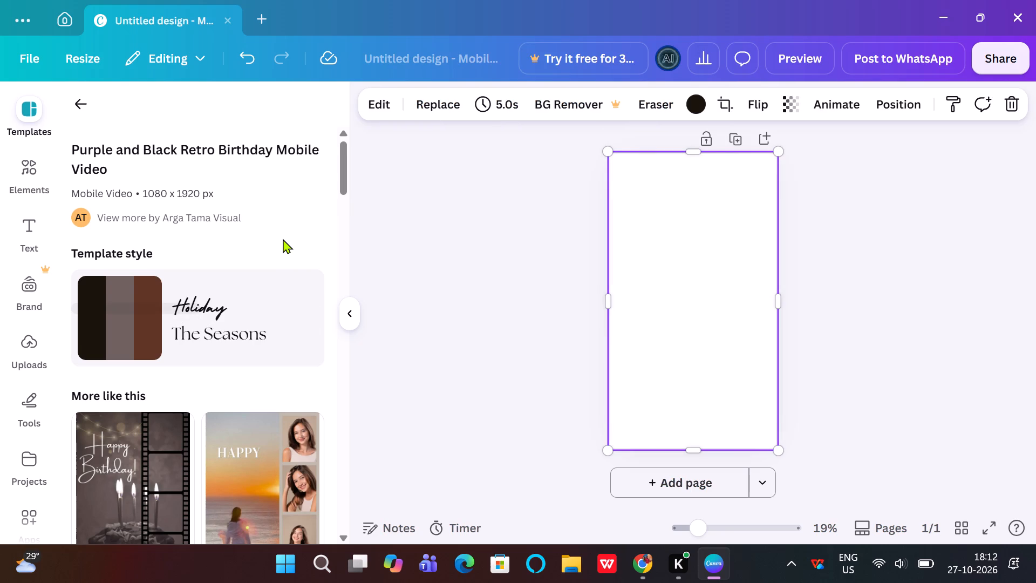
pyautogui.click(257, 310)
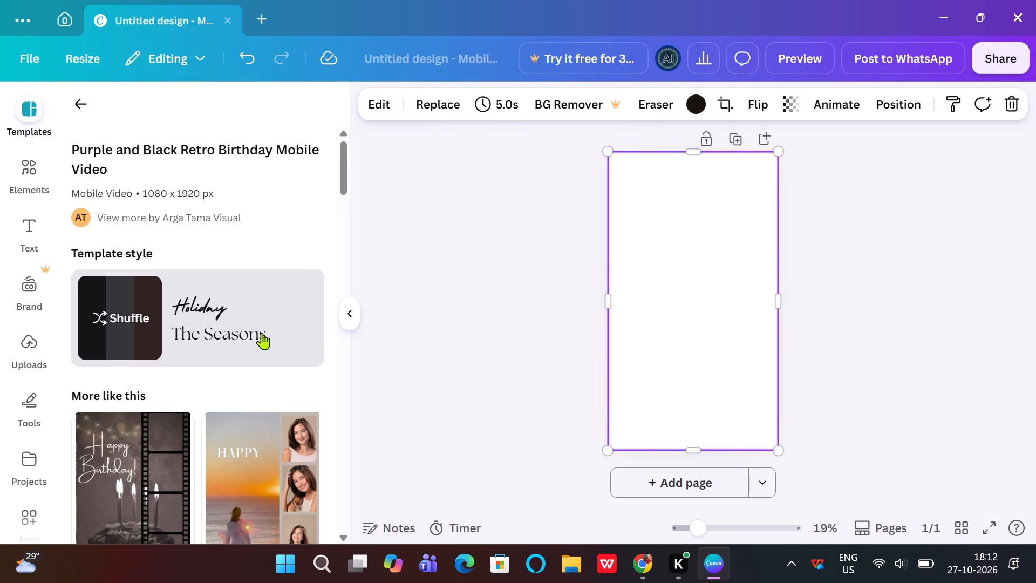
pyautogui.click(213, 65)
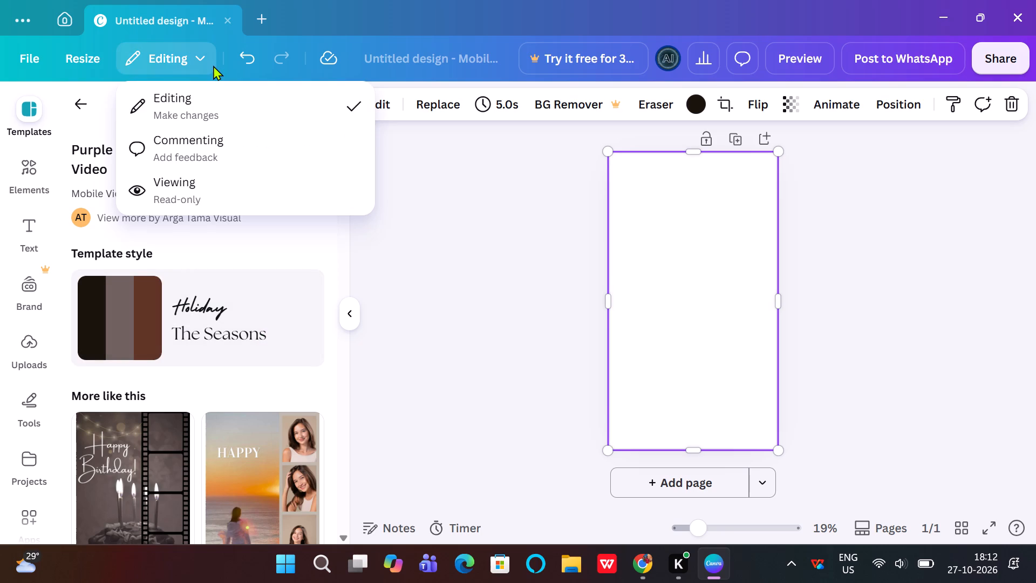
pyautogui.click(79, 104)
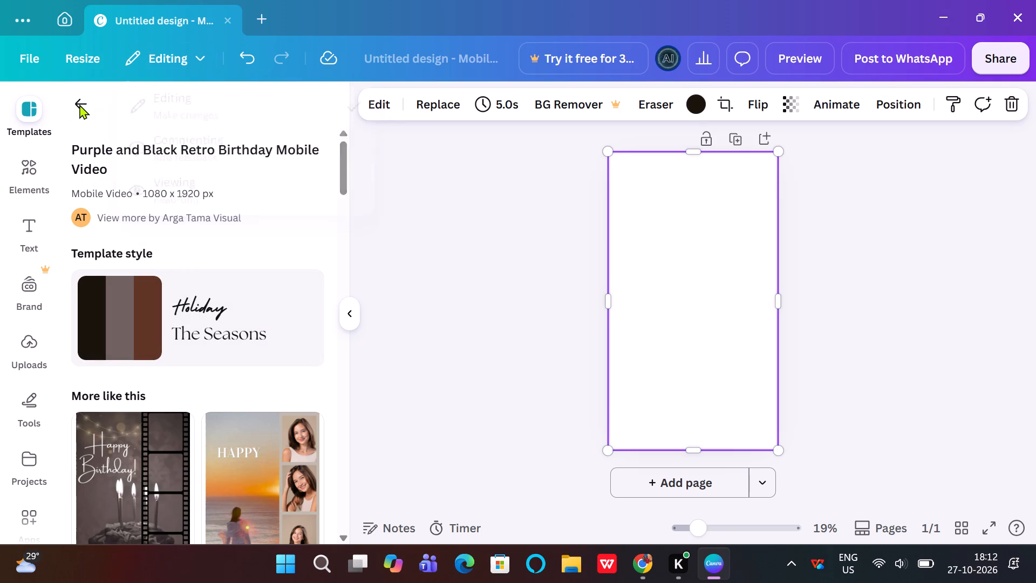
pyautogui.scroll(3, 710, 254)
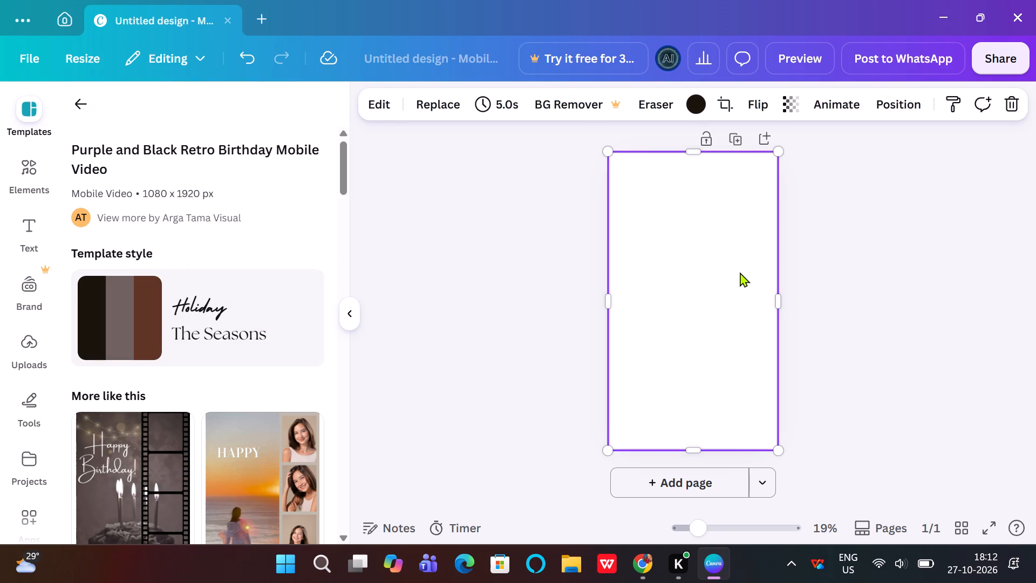
# Delete the Mobile Video page that holds the birthday template from the design.
pyautogui.rightClick(740, 272)
pyautogui.click(783, 272)
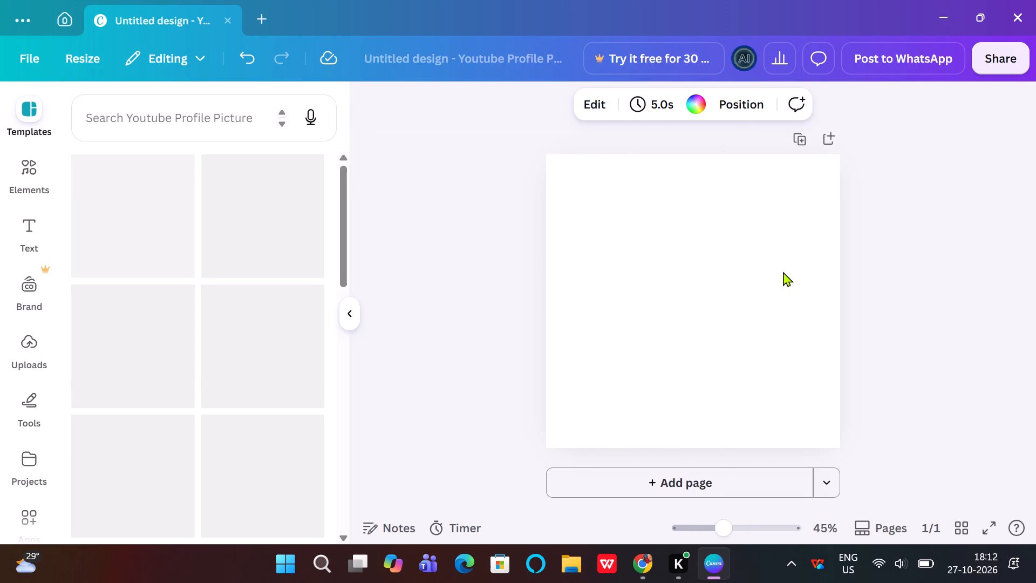
pyautogui.doubleClick(326, 291)
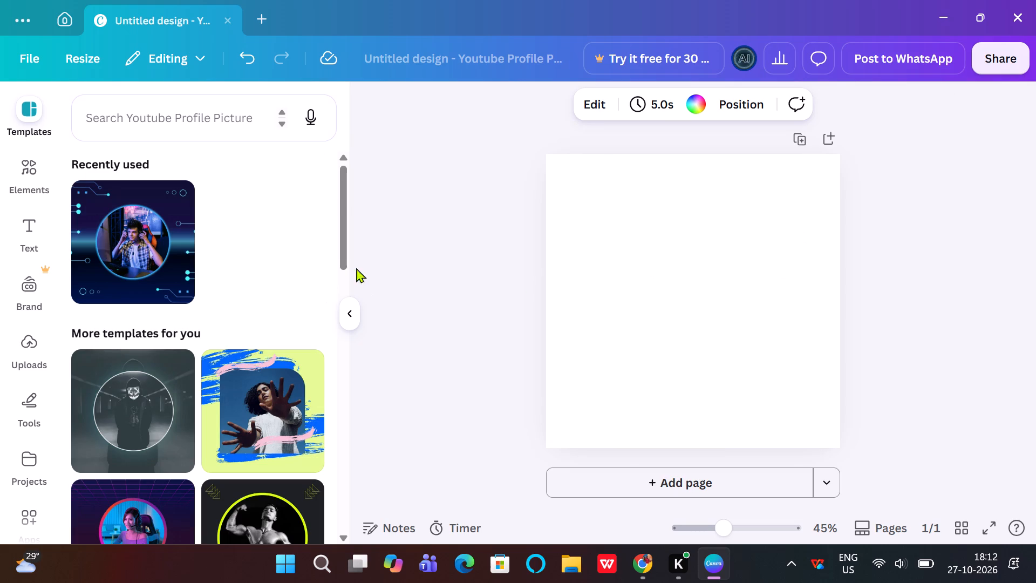
# Close the untitled YouTube profile picture design.
pyautogui.click(59, 5)
pyautogui.click(232, 21)
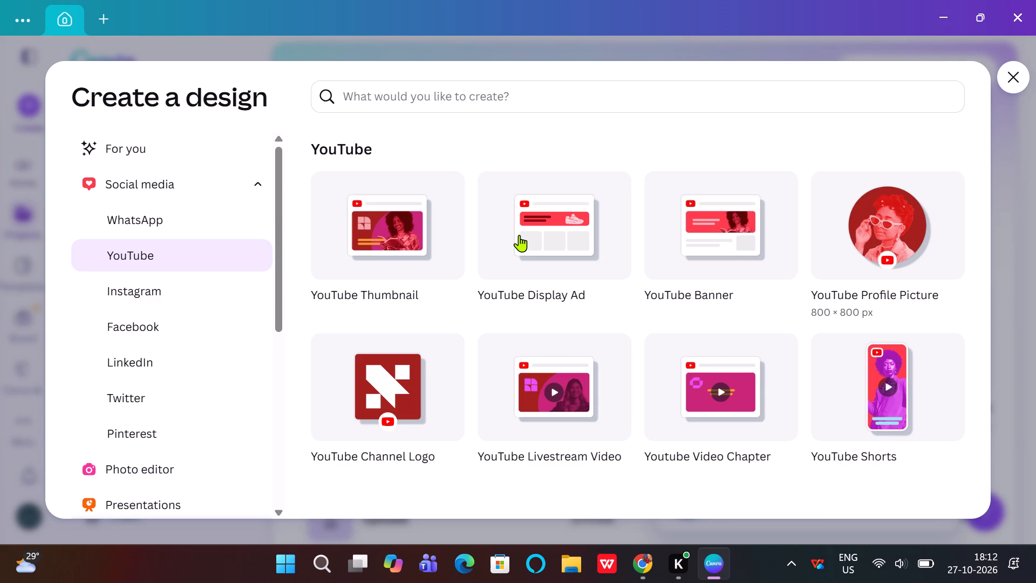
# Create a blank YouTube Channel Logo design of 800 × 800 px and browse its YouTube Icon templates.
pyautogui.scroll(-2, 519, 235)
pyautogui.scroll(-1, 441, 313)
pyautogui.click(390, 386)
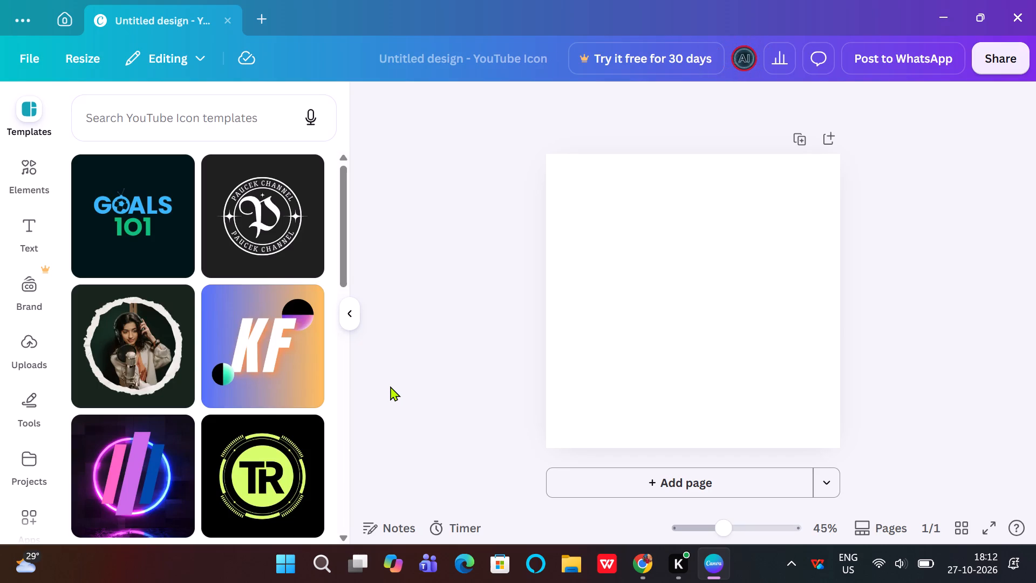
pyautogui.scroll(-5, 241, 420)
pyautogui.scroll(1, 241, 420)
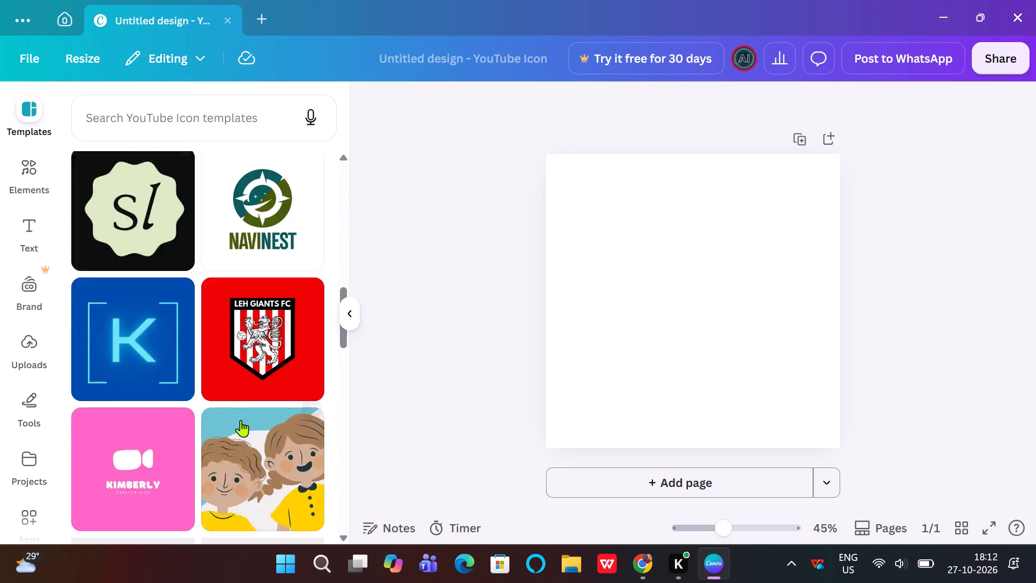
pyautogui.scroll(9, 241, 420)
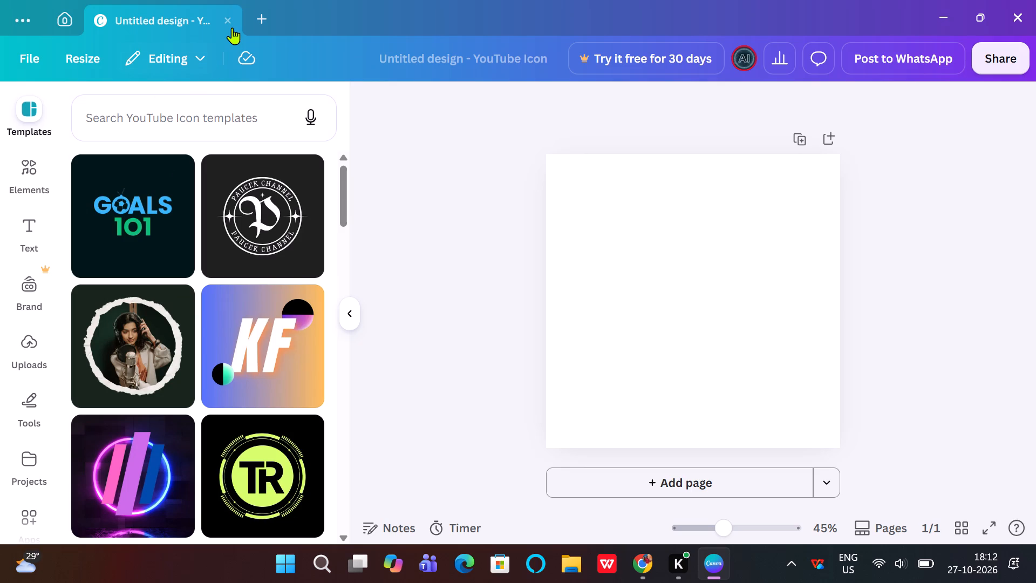
# Close the untitled YouTube Icon design and dismiss the Create a design dialog.
pyautogui.click(232, 28)
pyautogui.click(229, 21)
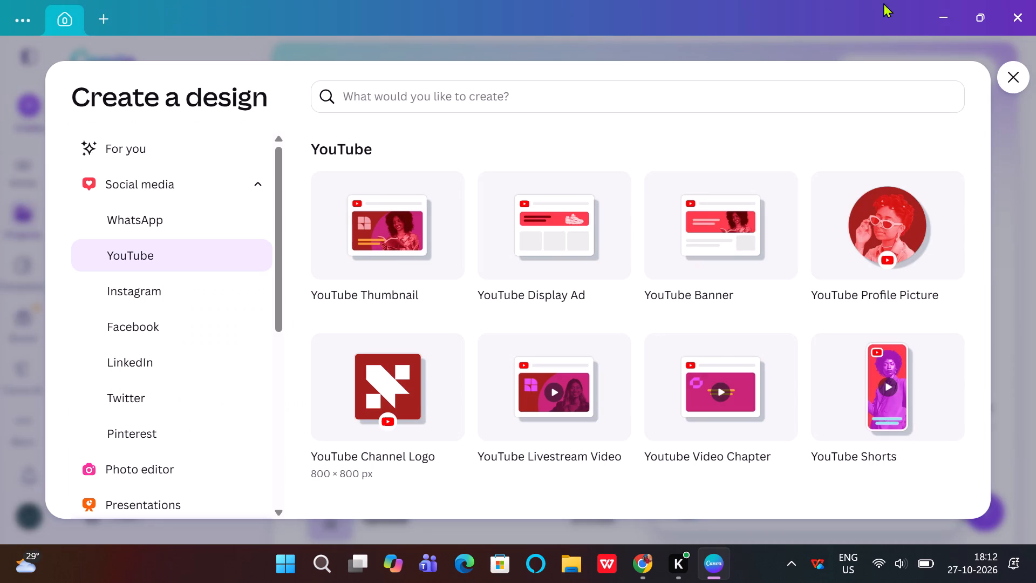
pyautogui.click(1005, 77)
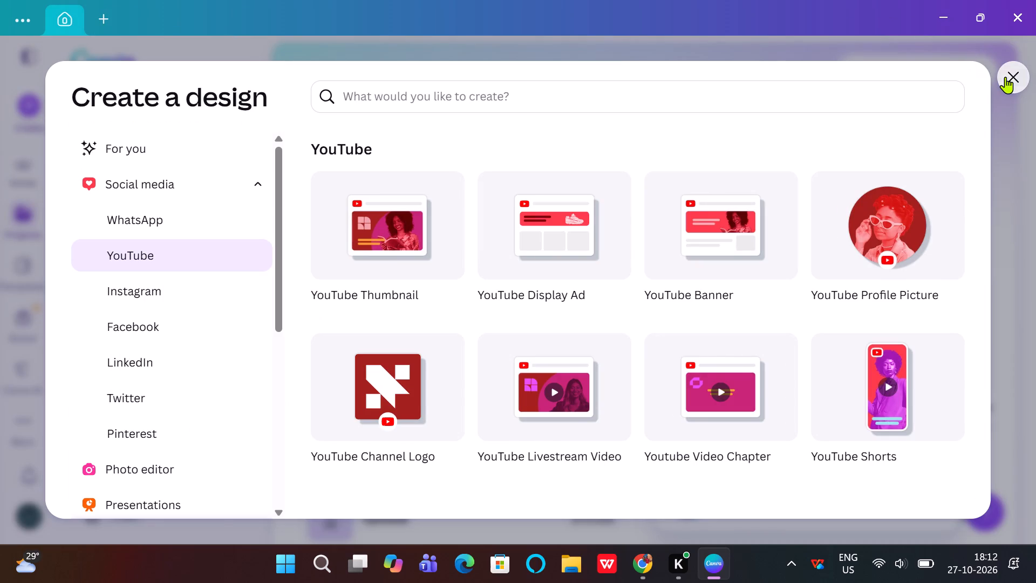